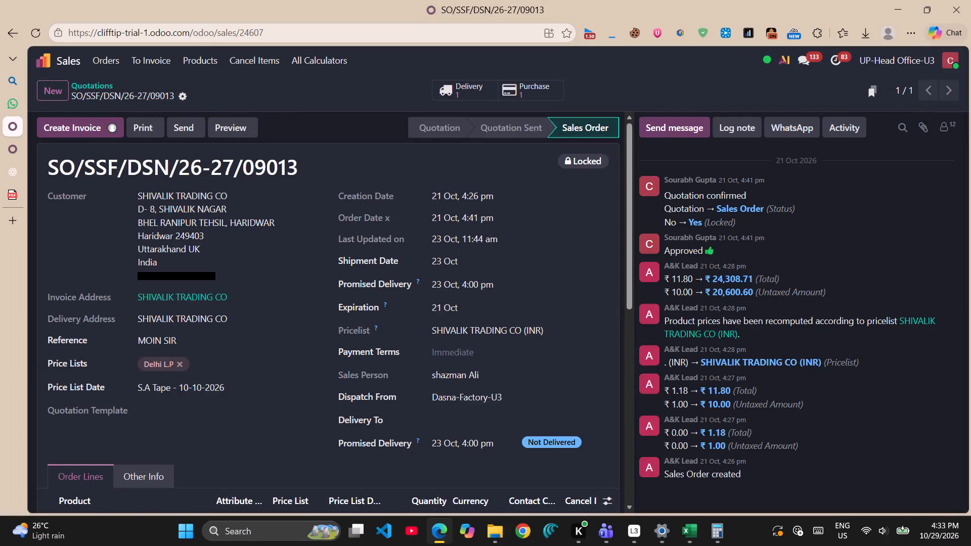
Start a new sales quotation in the clifftip-trial-1 database.
click(47, 87)
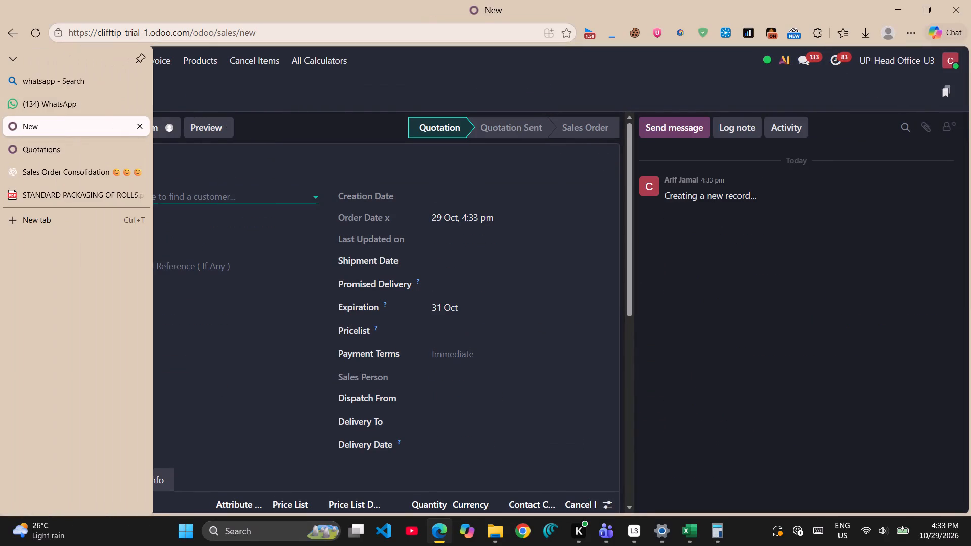
Switch to the 60-trial test database and open the SHANTI ENTERPRISES quotation to view its details.
click(19, 149)
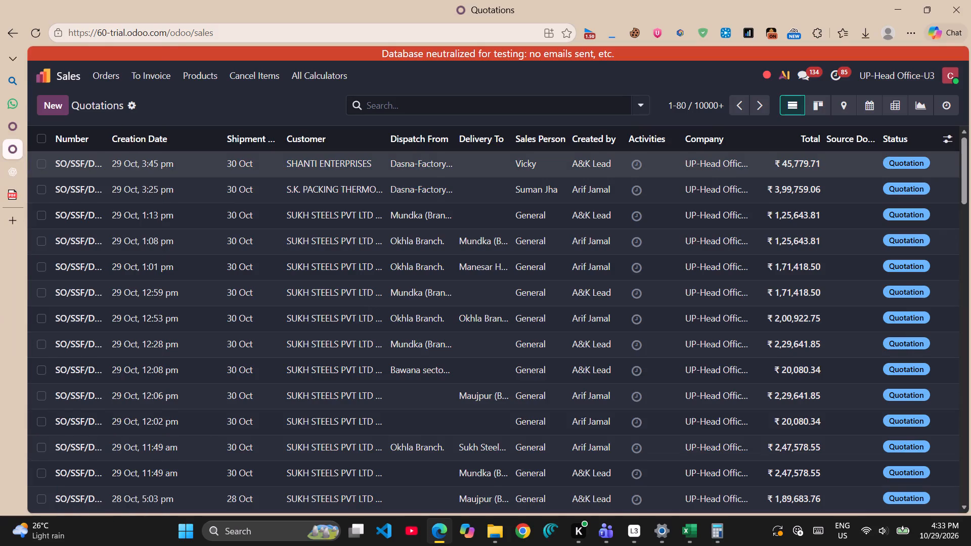
click(203, 158)
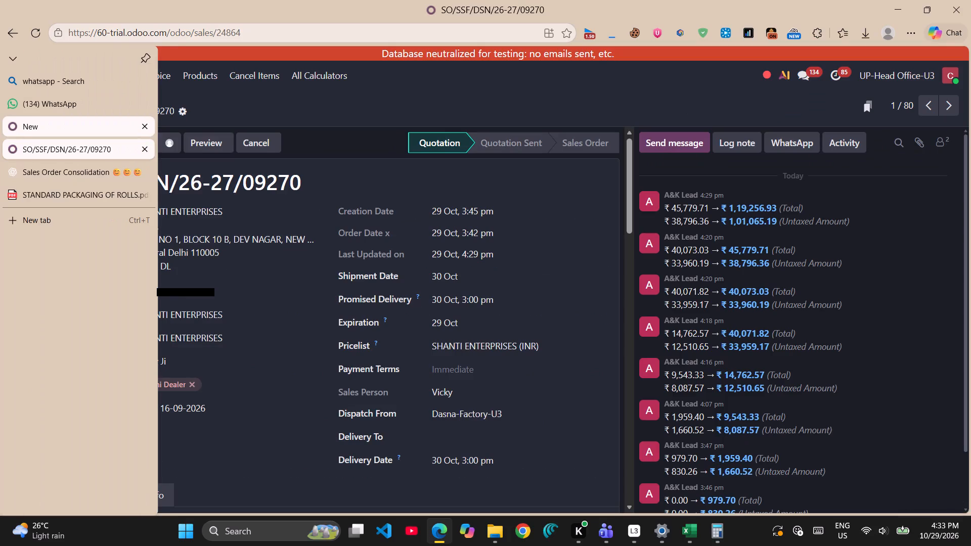
double_click(20, 121)
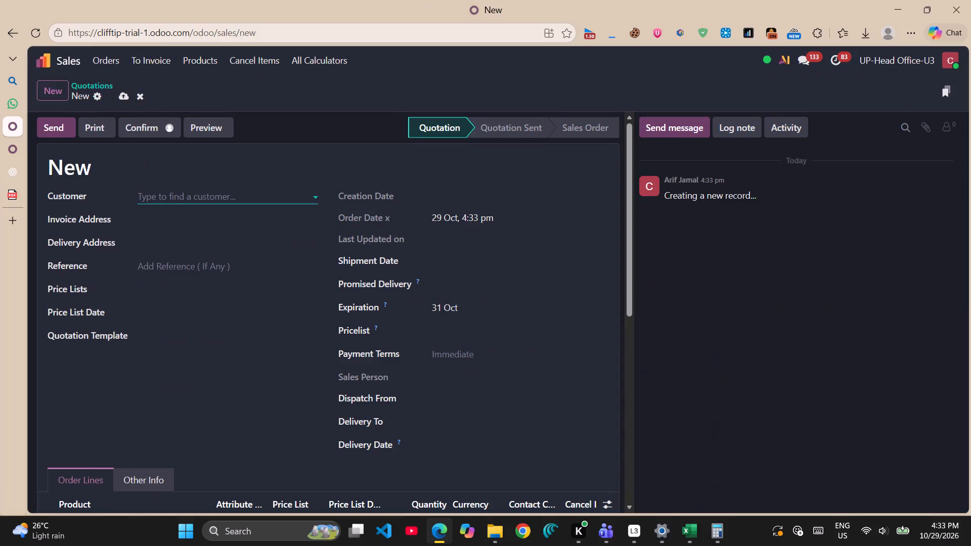
key(alt+Tab)
key(alt+Tab)
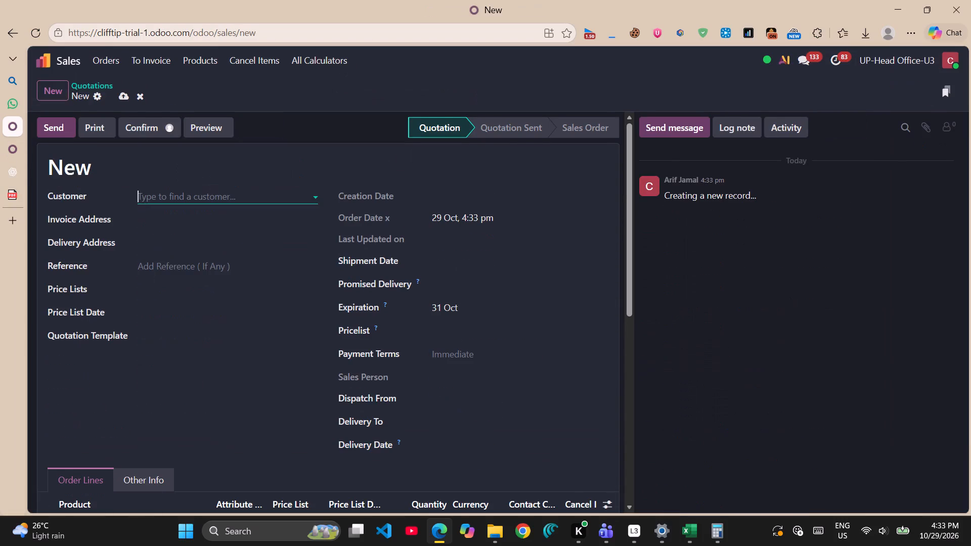
key(alt+Tab)
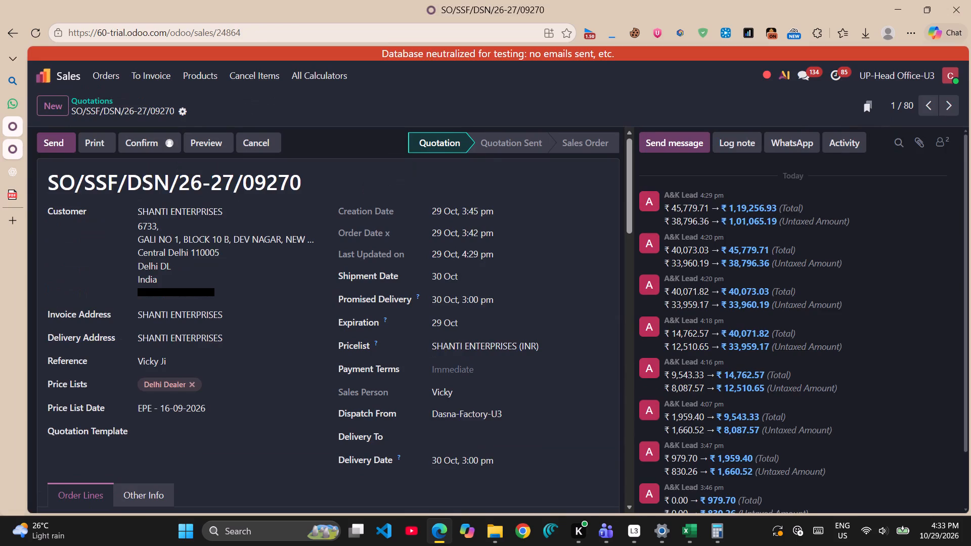
Return to the quotations list and open the S.K. PACKING THERMOCOL quotation as the reference for the new one.
click(12, 34)
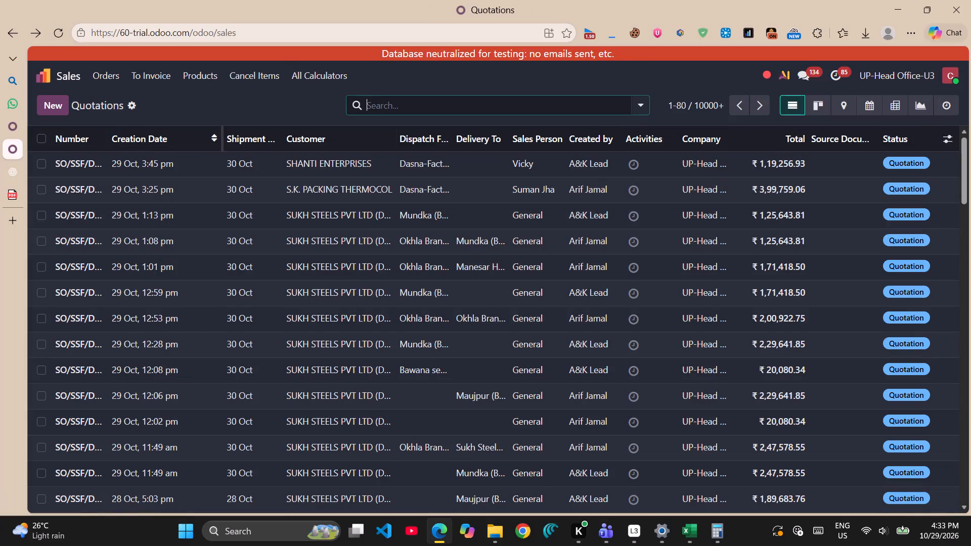
click(260, 179)
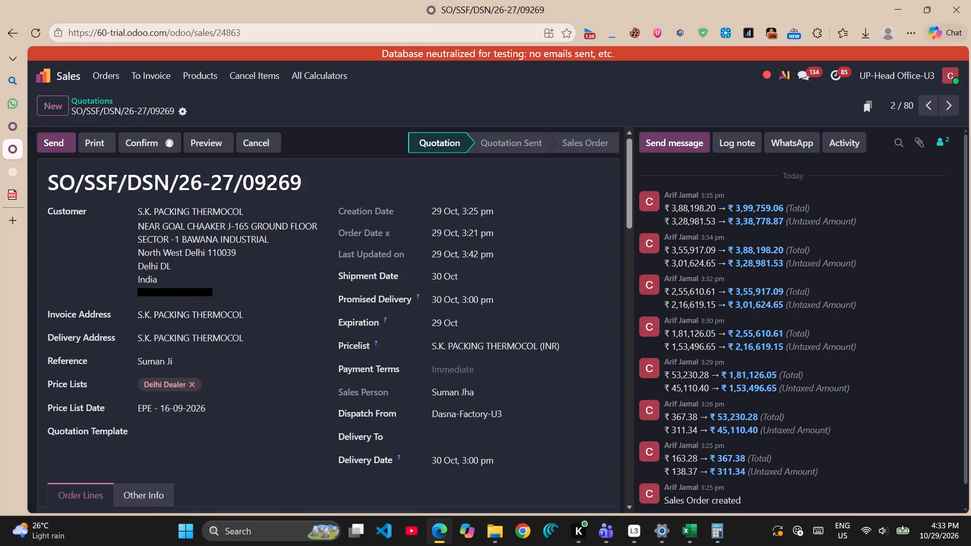
Set the customer of the new quotation in the clifftip-trial-1 database to S.K. PACKING THERMOCOL.
key(alt+Tab)
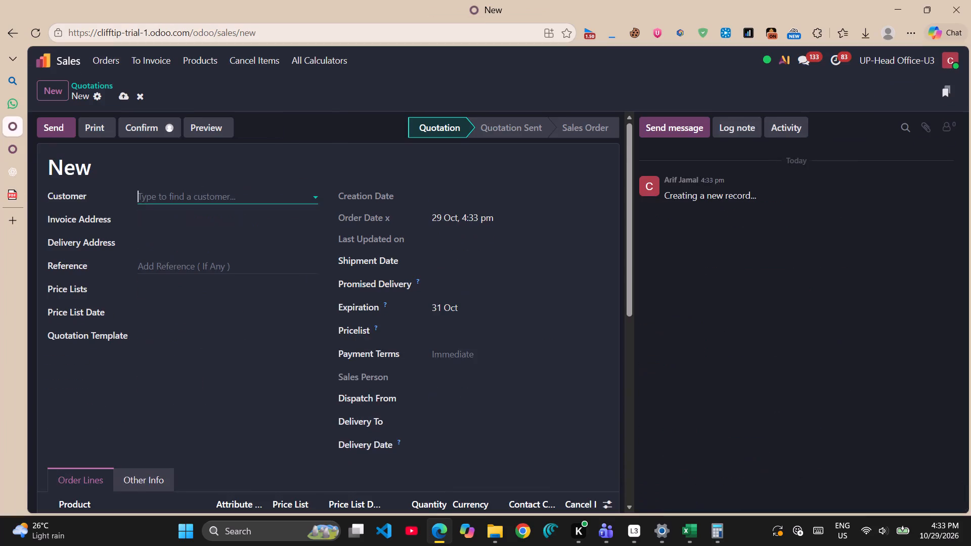
text(sk)
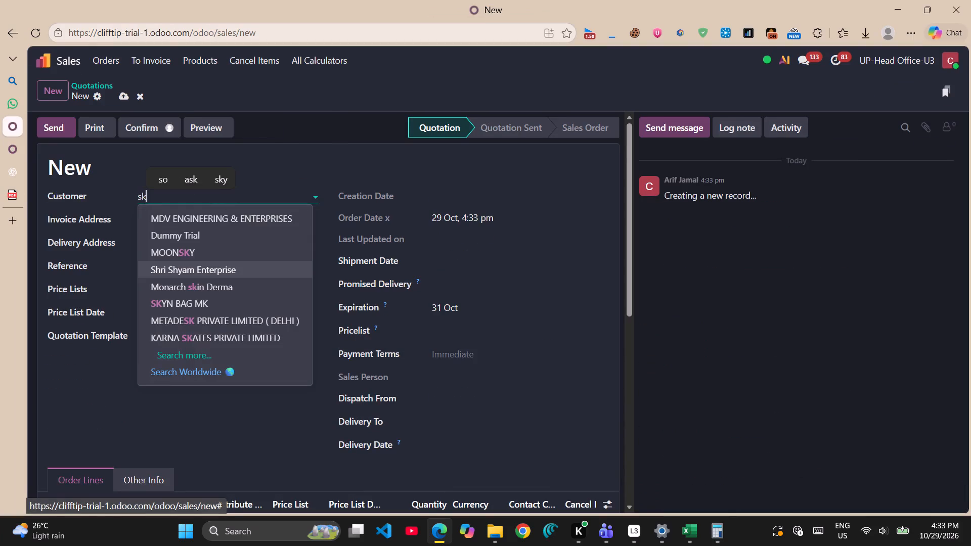
key(BackSpace)
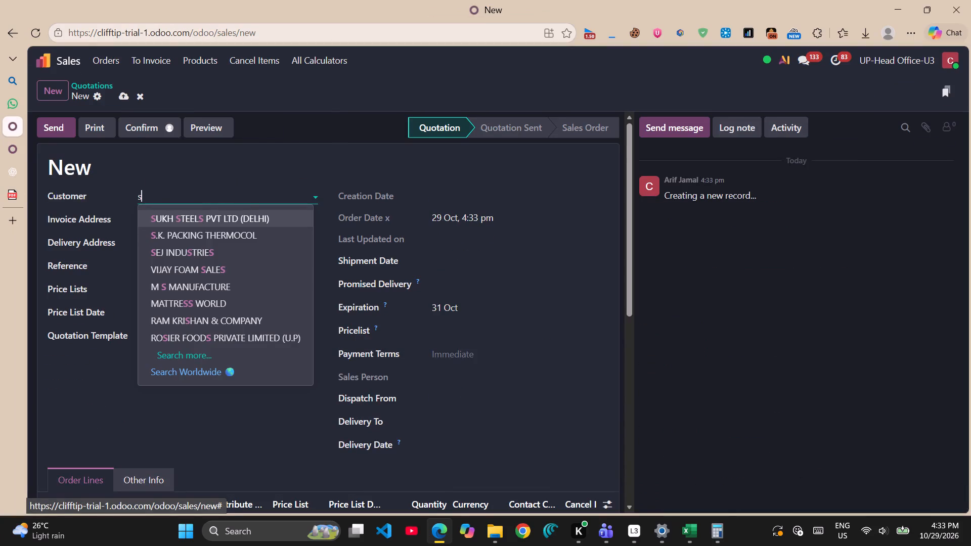
key(Down)
key(Return)
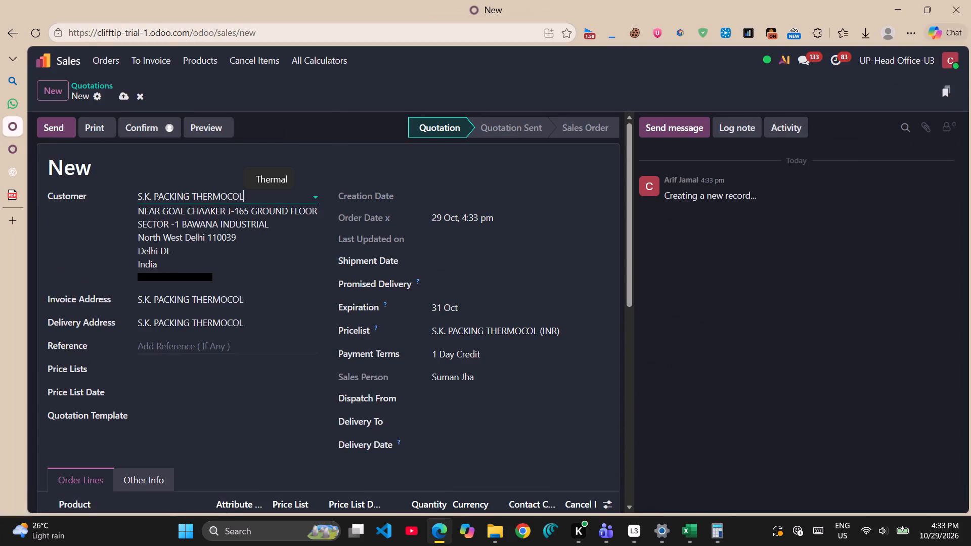
Add Delhi Dealer as the quotation's price list.
click(187, 347)
click(191, 372)
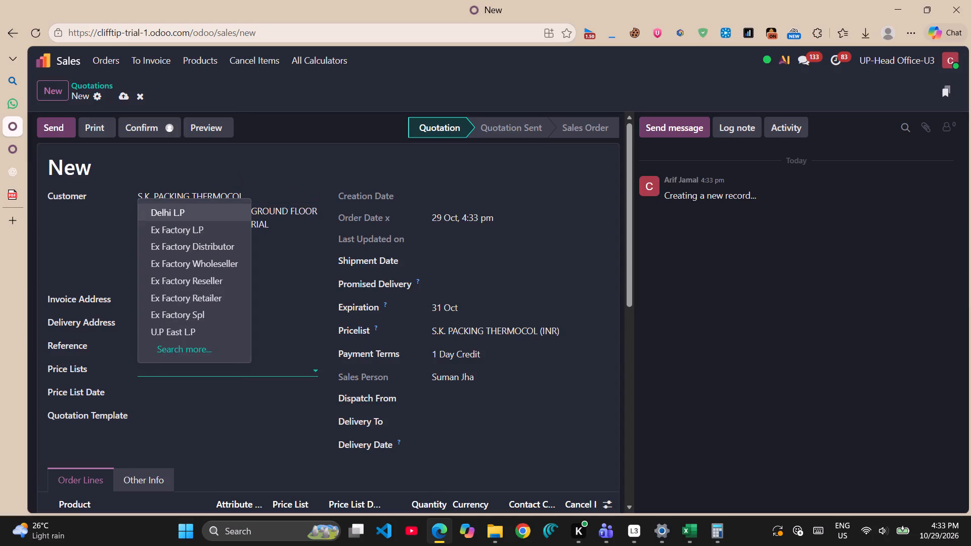
text(deh)
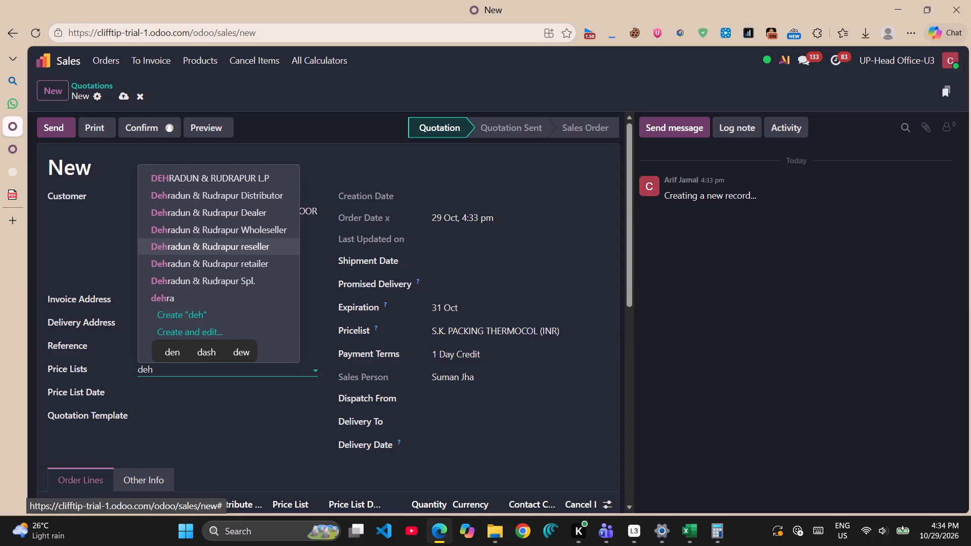
text(li)
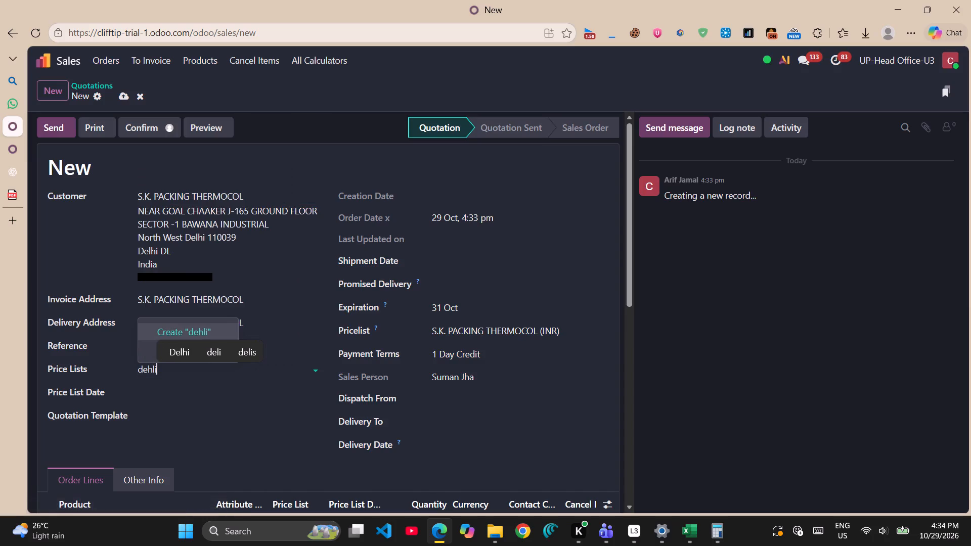
key(BackSpace)
key(BackSpace)
key(BackSpace)
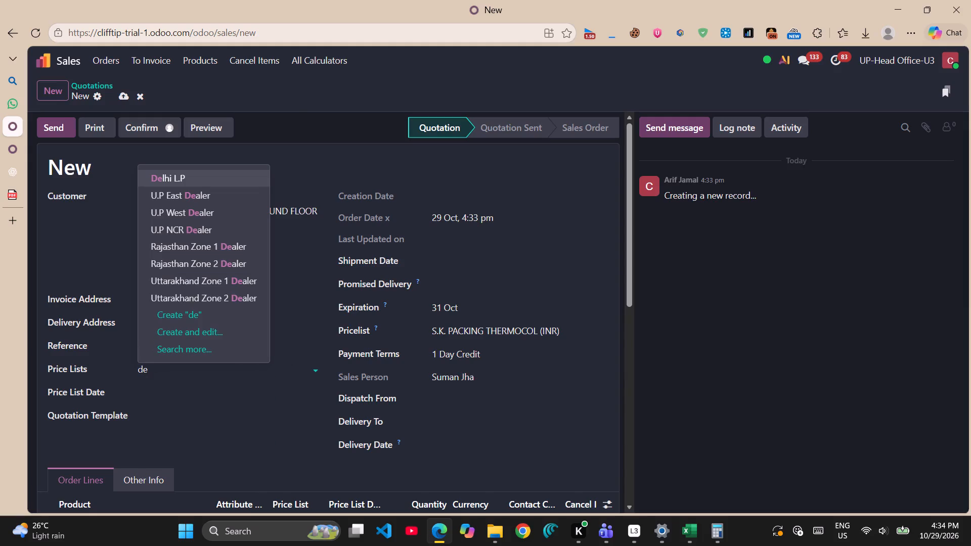
text(lh)
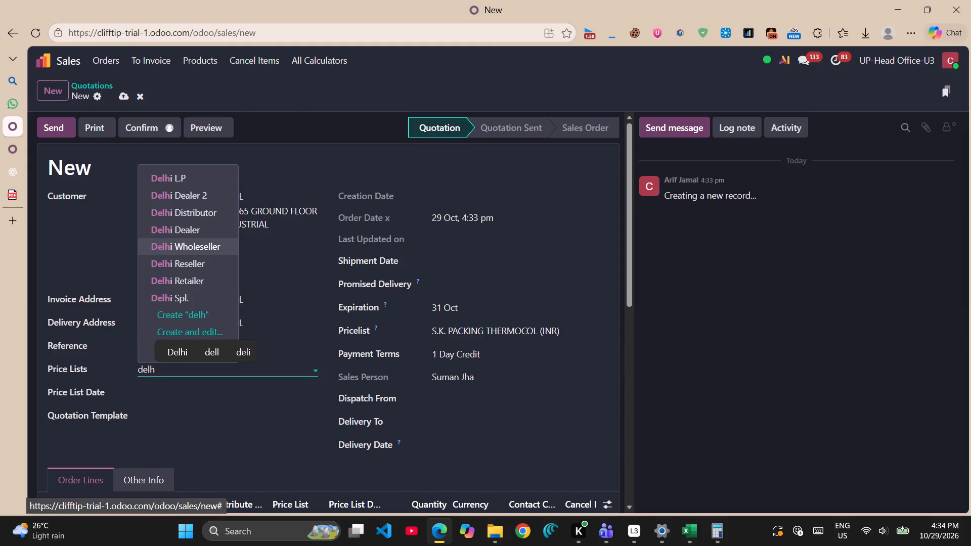
key(Up)
key(Down)
key(Up)
key(Up)
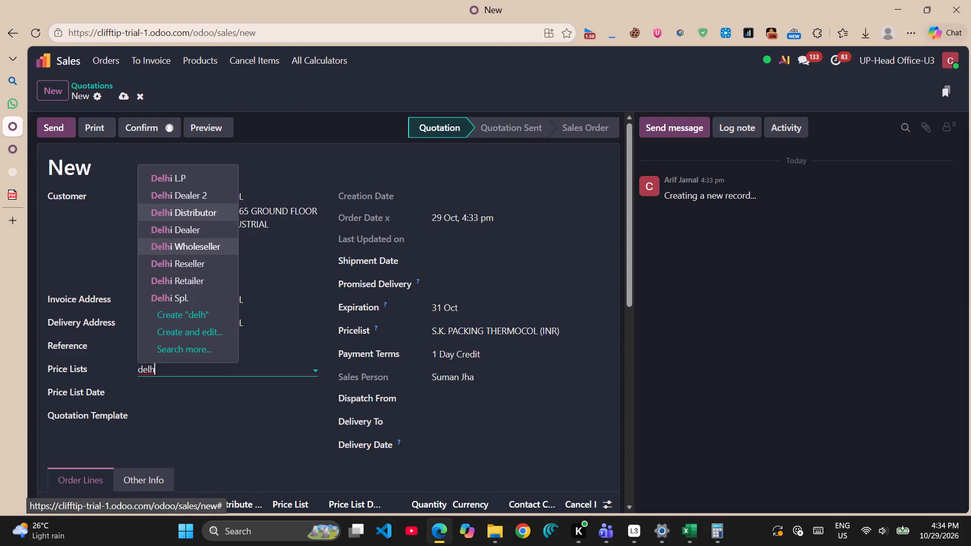
key(Down)
key(Return)
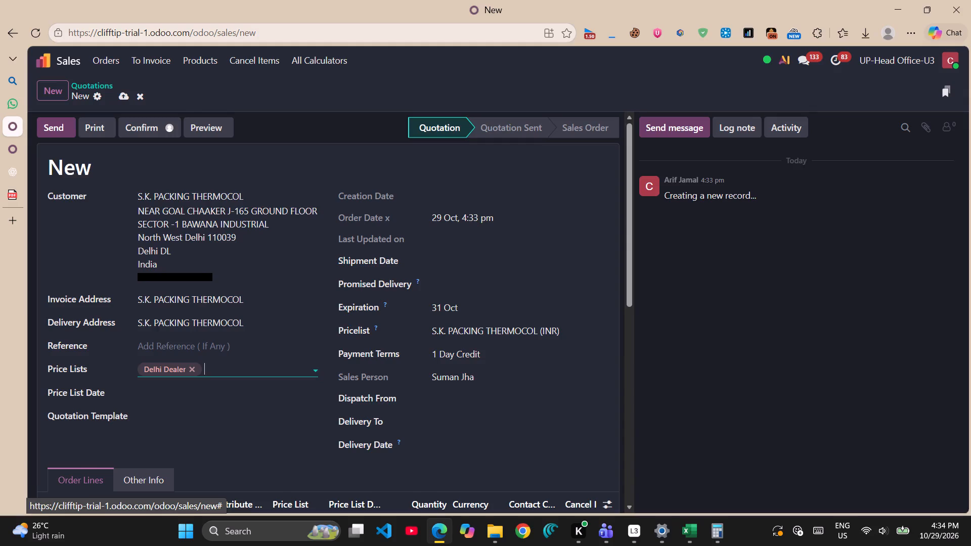
Check the reference quotation and set the price list date to EPE - 16-09-2026.
key(alt+Tab)
key(alt+Tab)
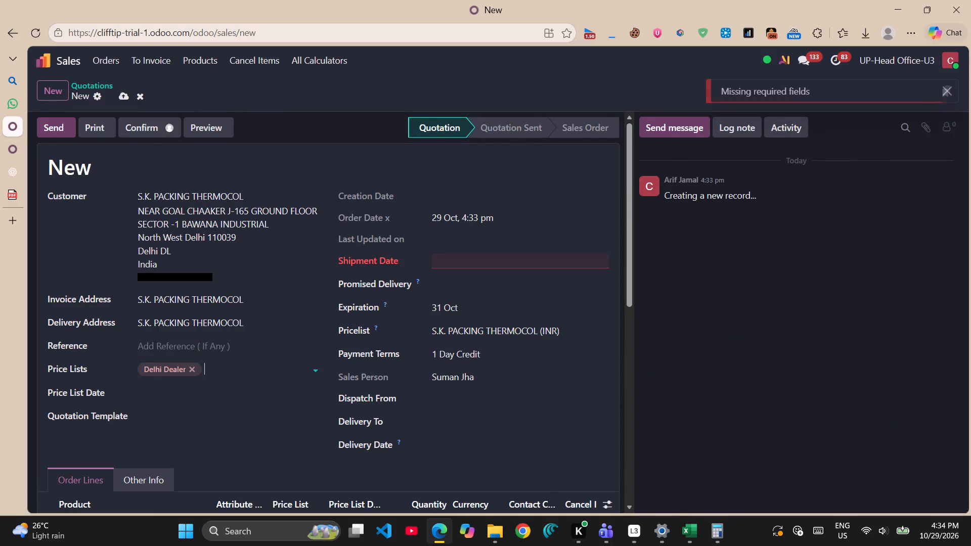
key(alt+Tab)
key(alt+Tab)
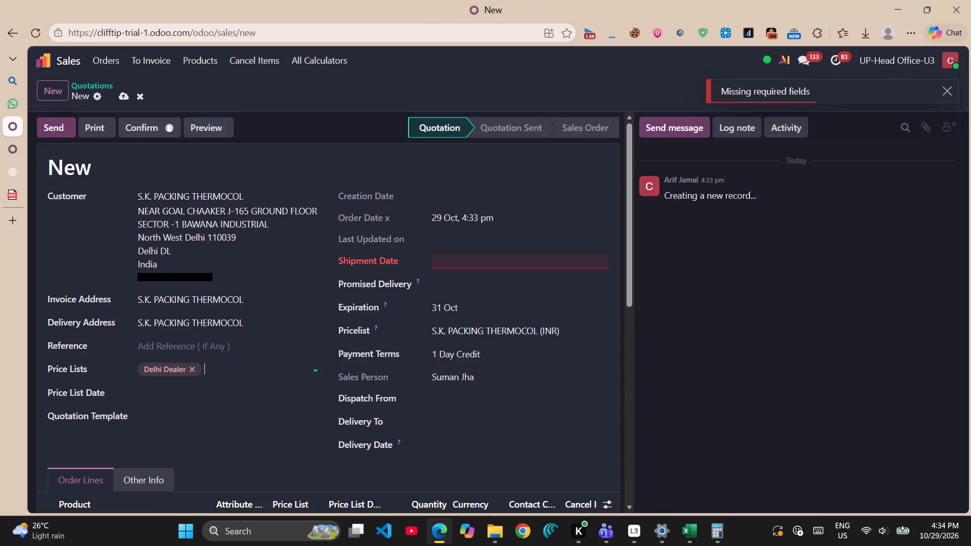
click(163, 389)
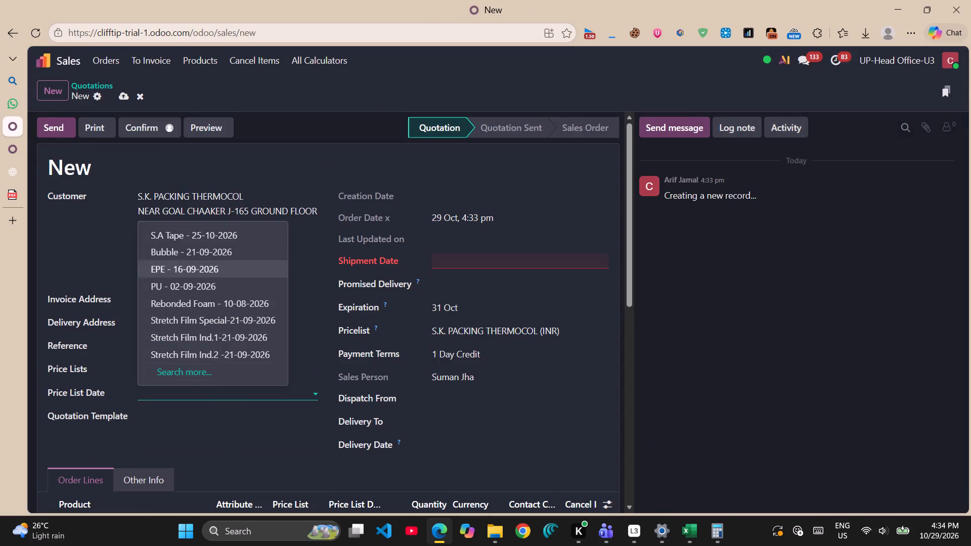
click(202, 260)
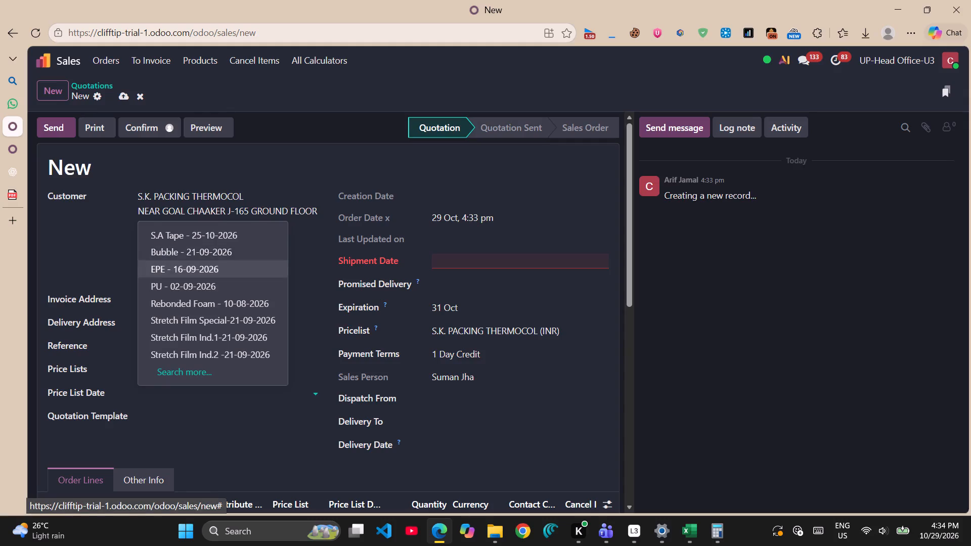
Compare with the reference quotation and copy the sales person's name into the new quotation's Reference field.
key(alt+Tab)
key(alt+Tab)
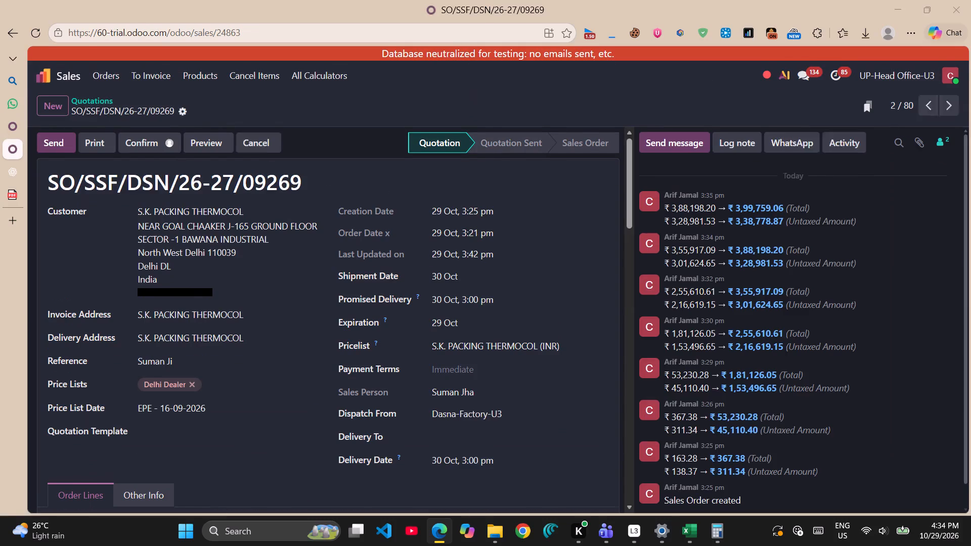
click(187, 345)
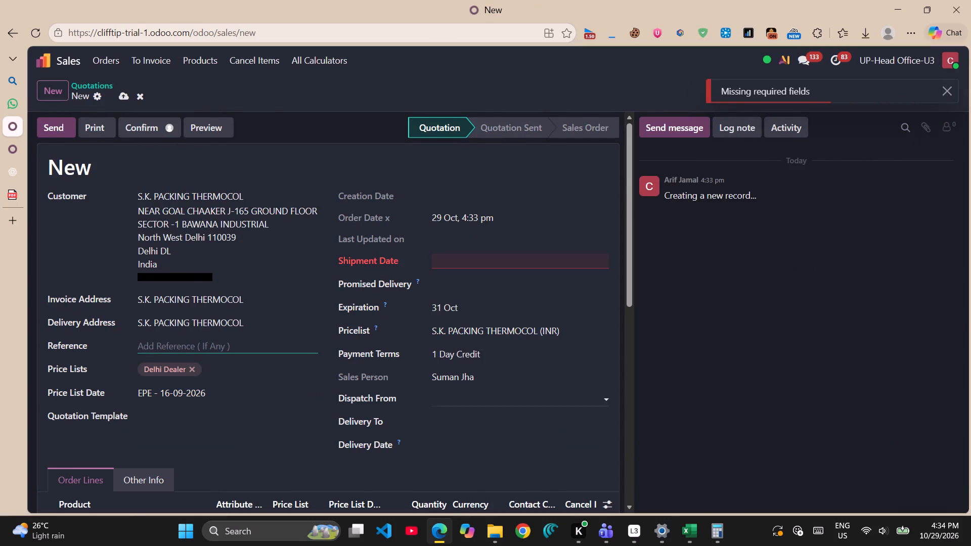
drag(432, 375, 480, 376)
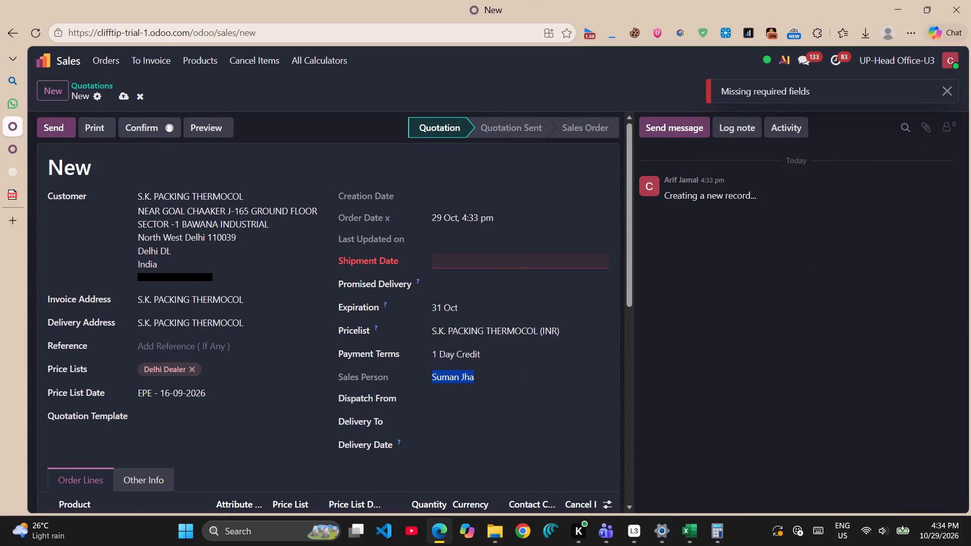
key(ctrl+c)
click(221, 353)
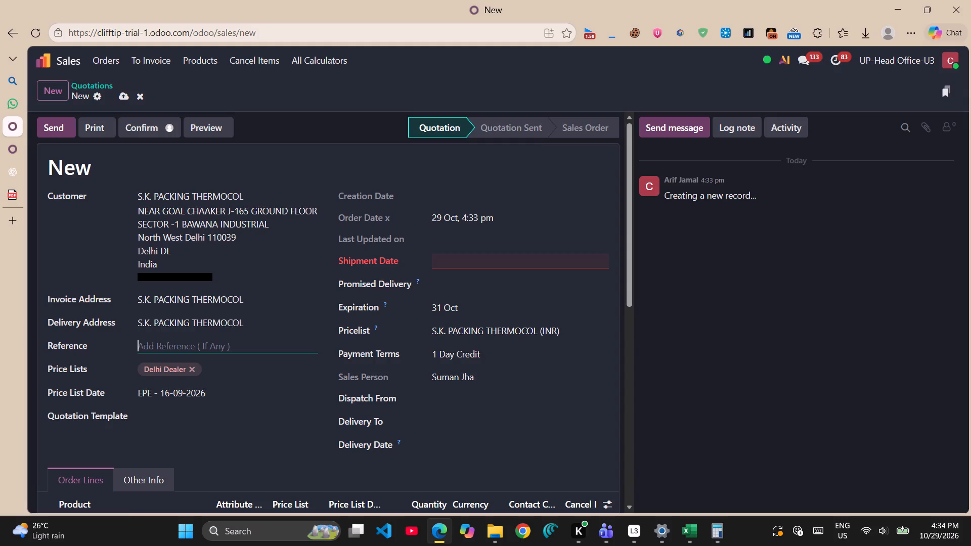
key(ctrl+v)
Set the shipment date to 30 Oct 2026, checking it against the reference quotation.
click(456, 259)
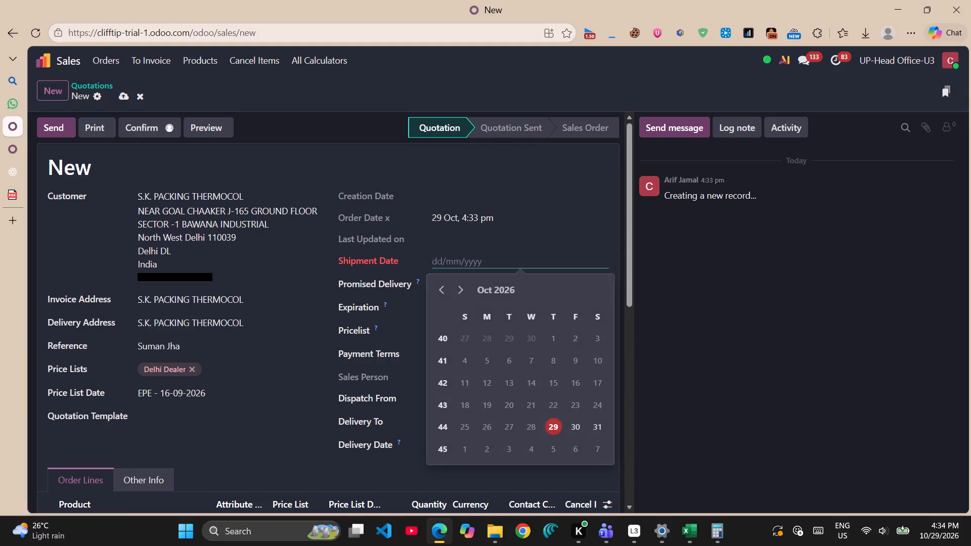
key(alt+Tab)
key(alt+Tab)
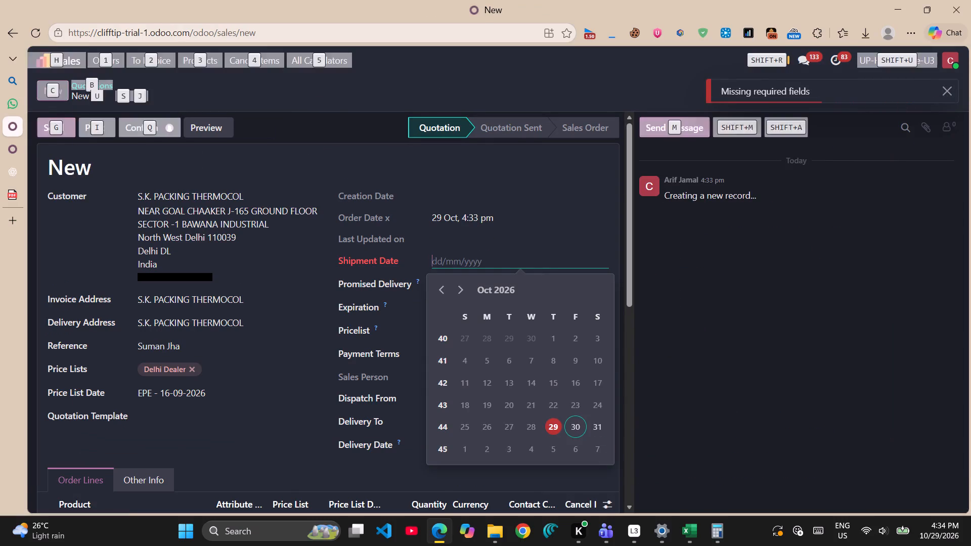
key(alt+Tab)
key(alt+Tab)
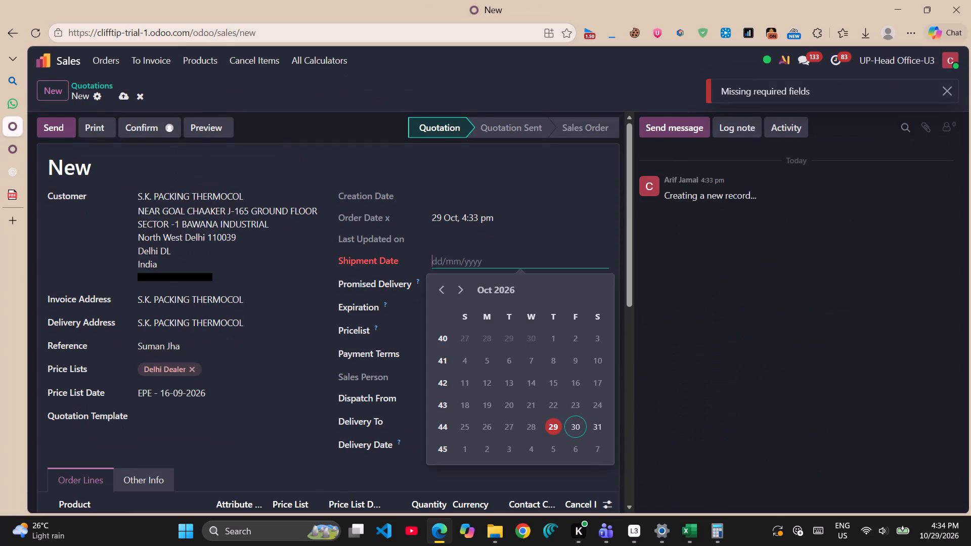
click(580, 434)
Set the promised delivery to 30 Oct 2026, 4:00 pm, checking the date against the reference quotation.
click(465, 308)
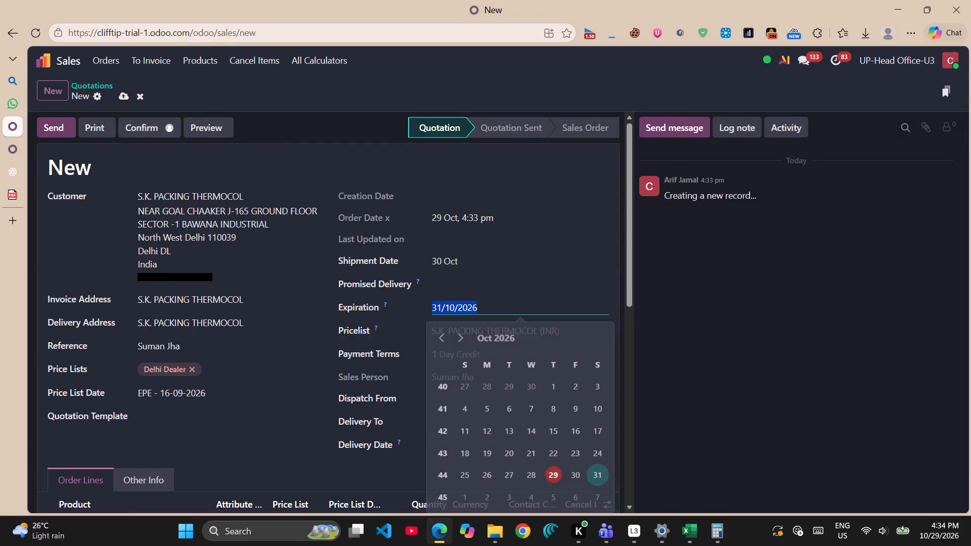
click(441, 274)
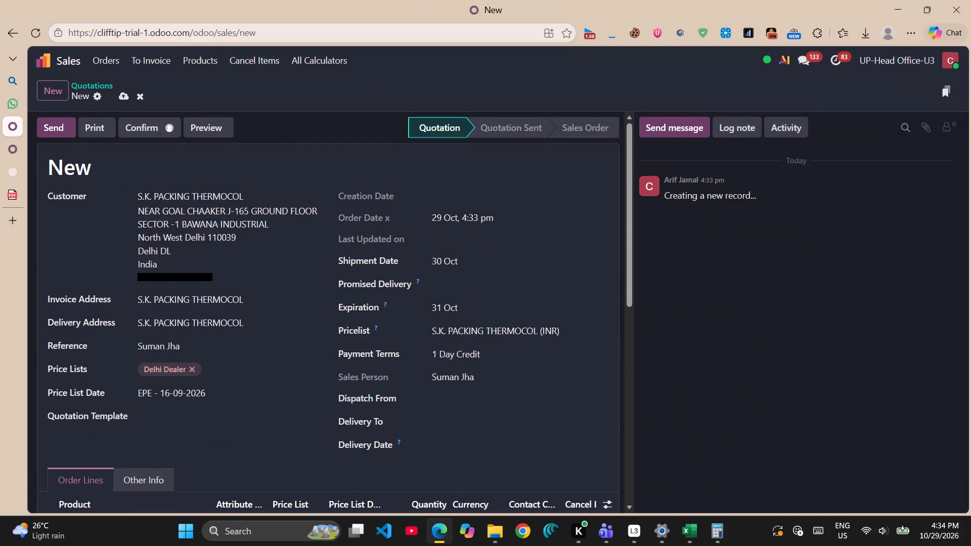
key(alt+Tab)
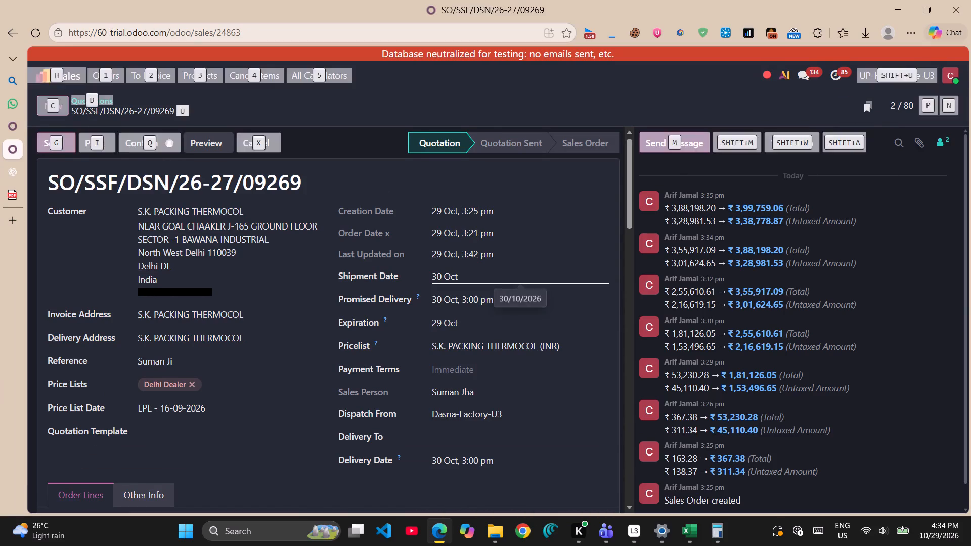
key(alt+Tab)
click(443, 277)
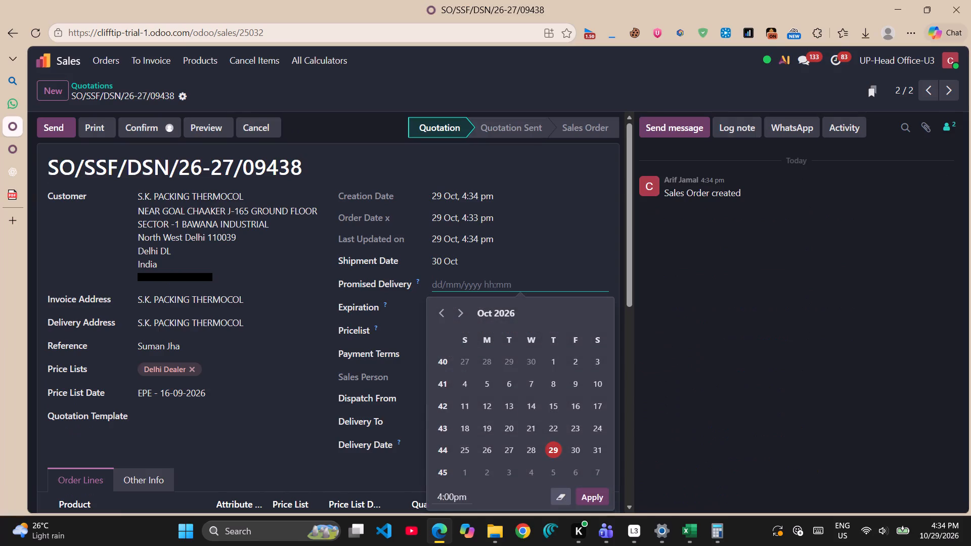
click(571, 449)
click(587, 501)
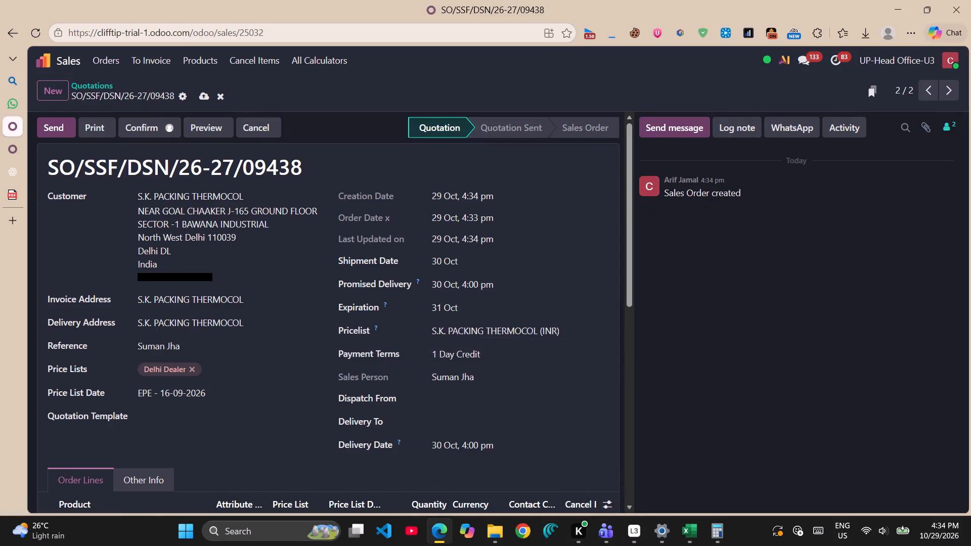
Set the quotation's expiration date to 29 Oct 2026, matching the reference quotation.
key(alt+Tab)
key(alt+Tab)
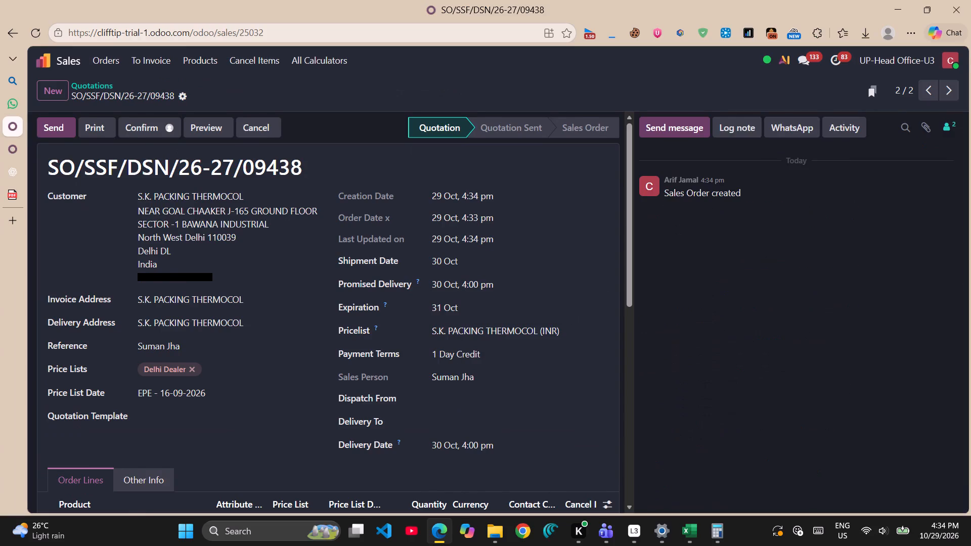
click(469, 307)
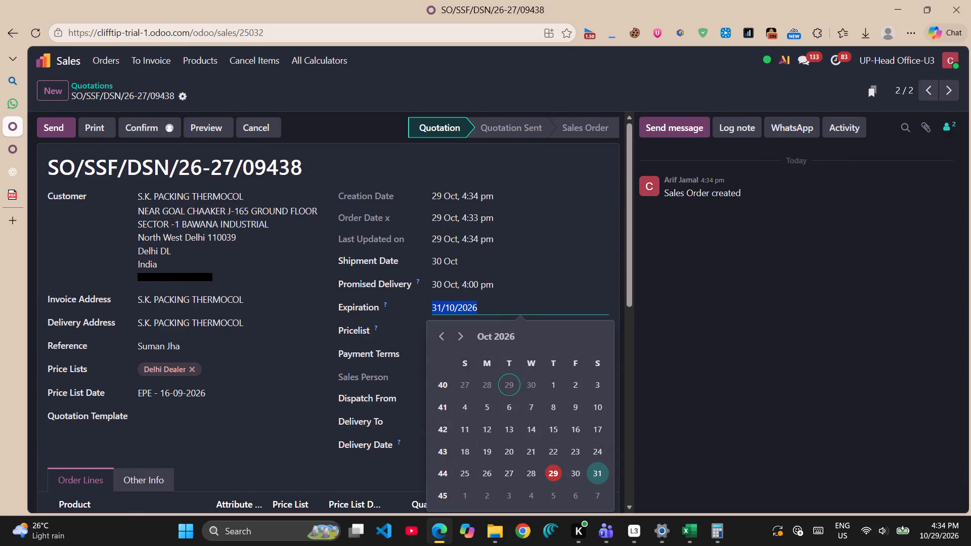
click(560, 479)
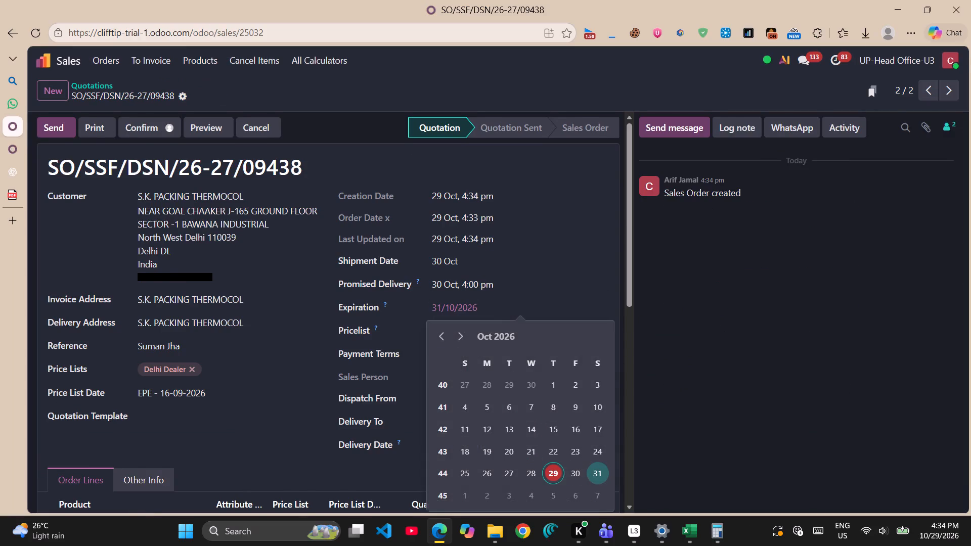
Clear the quotation's payment terms.
scroll(560, 479, down, 4)
scroll(563, 389, up, 2)
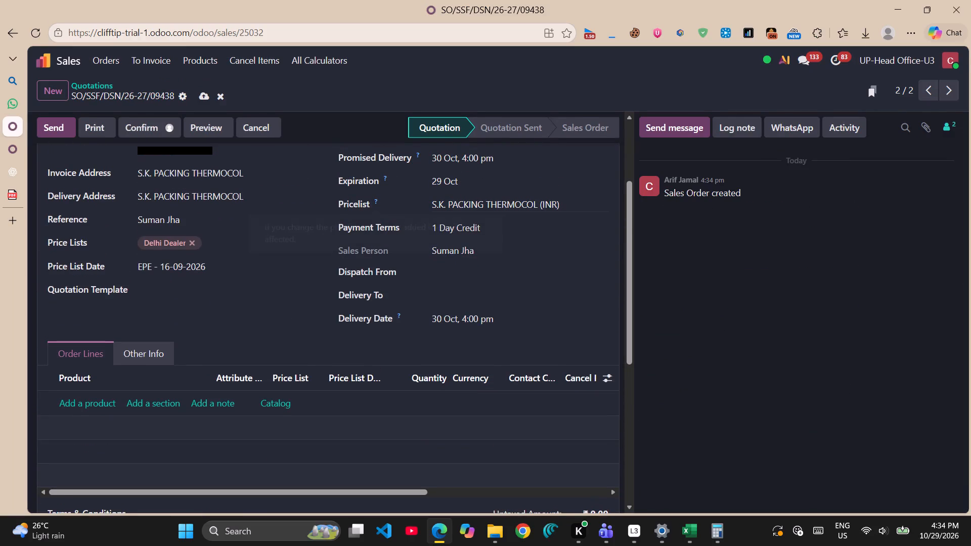
click(465, 226)
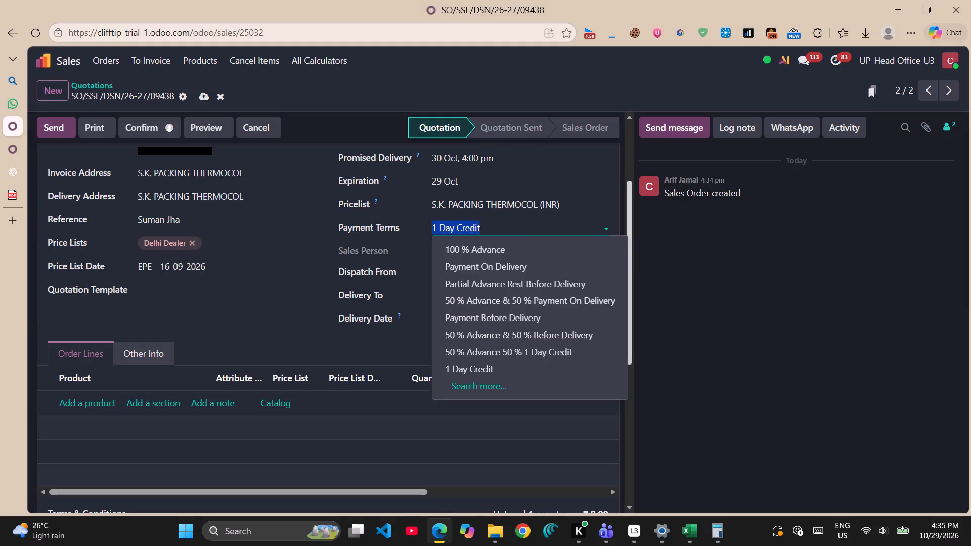
key(BackSpace)
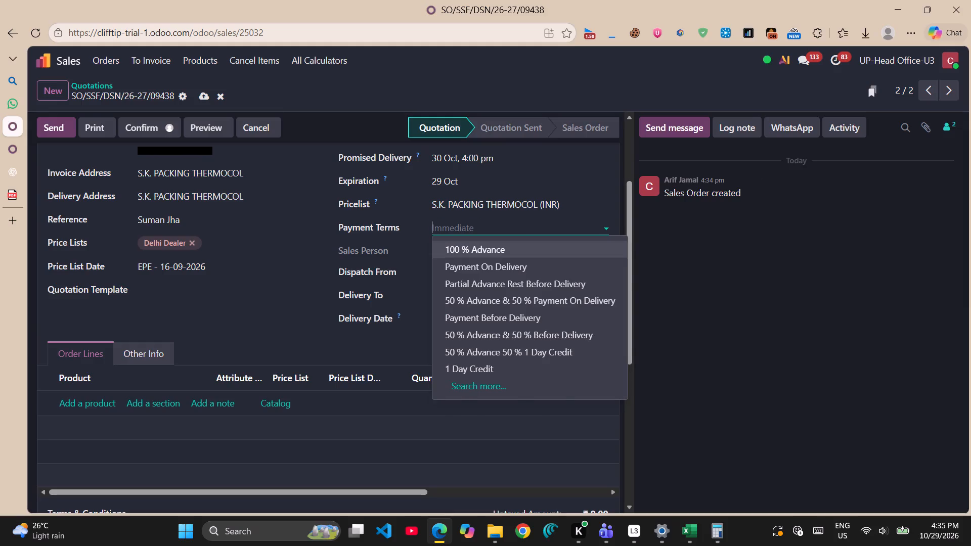
click(537, 167)
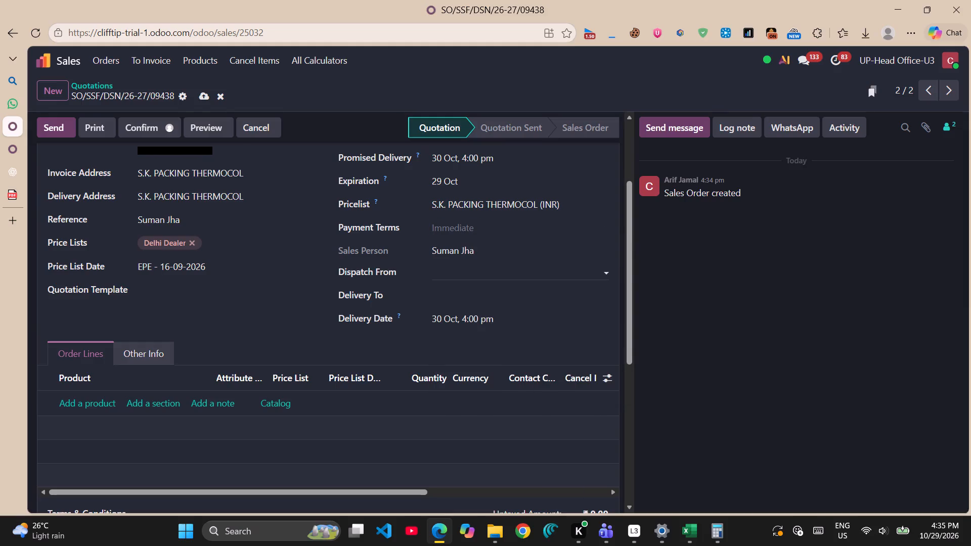
Check the reference quotation and set Dispatch From to Dasna-Factory-U3.
key(alt+Tab)
key(alt+Tab)
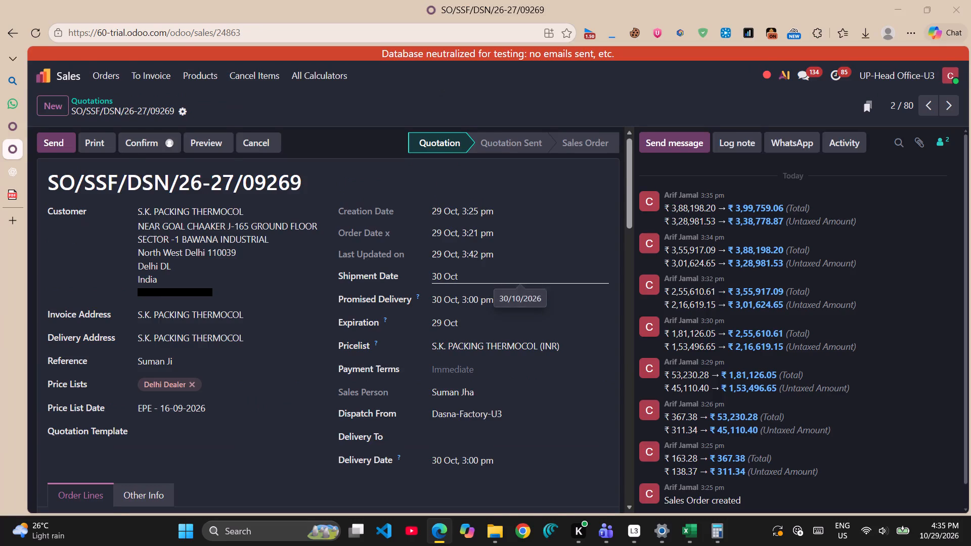
click(468, 266)
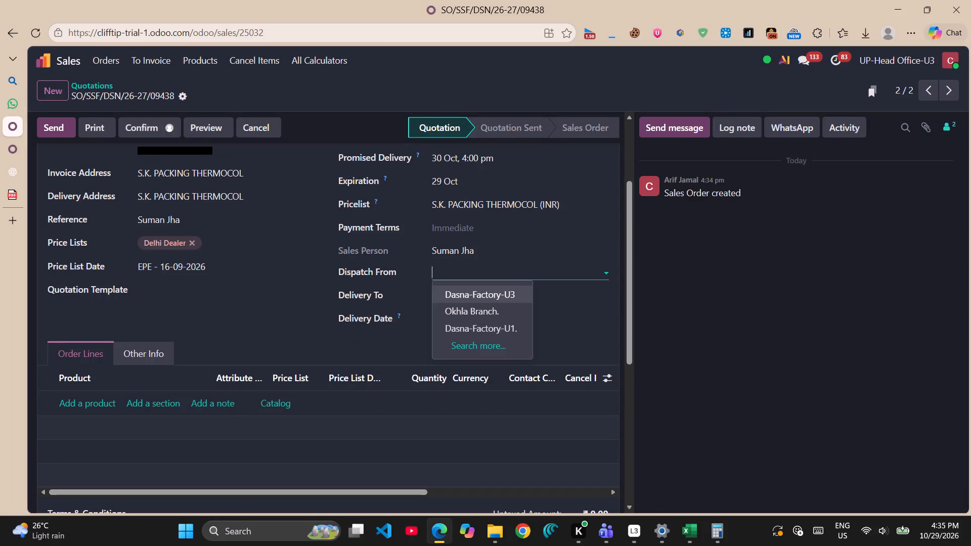
click(467, 288)
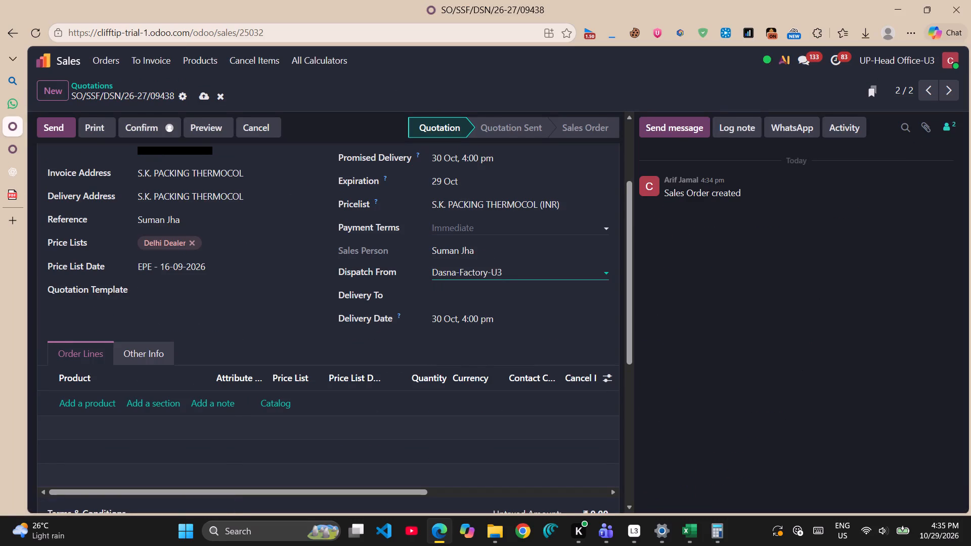
Activate UP-Head Office-U3 together with its branches as the working companies.
click(868, 58)
click(744, 84)
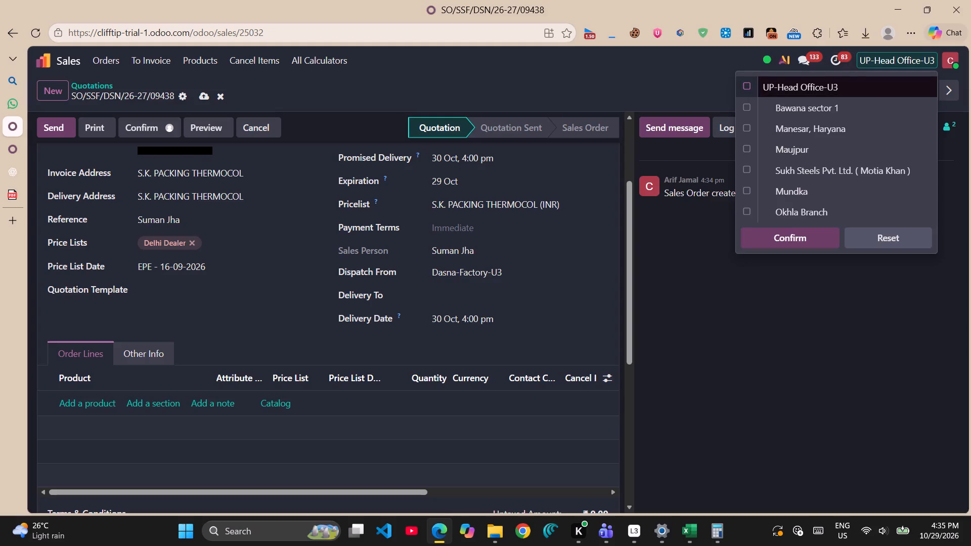
click(746, 84)
click(807, 235)
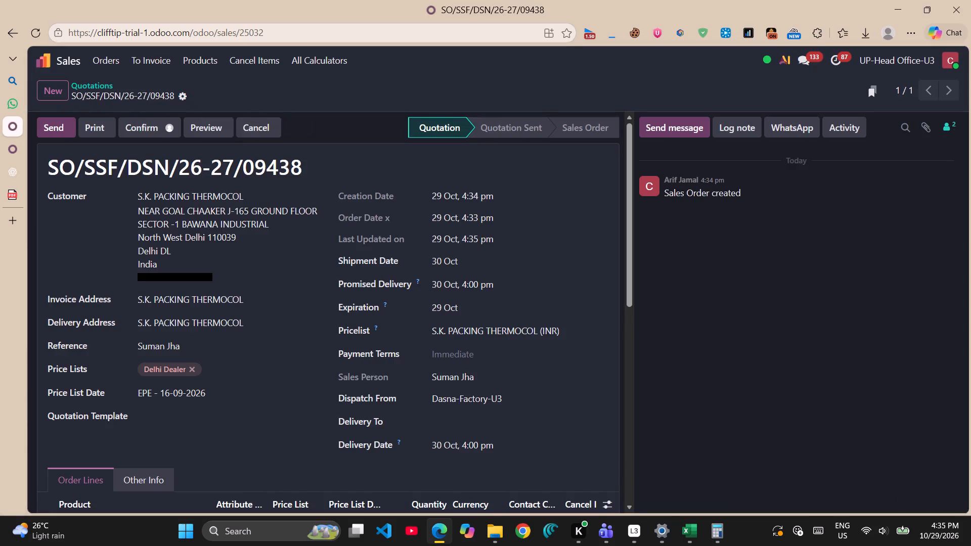
scroll(863, 301, down, 2)
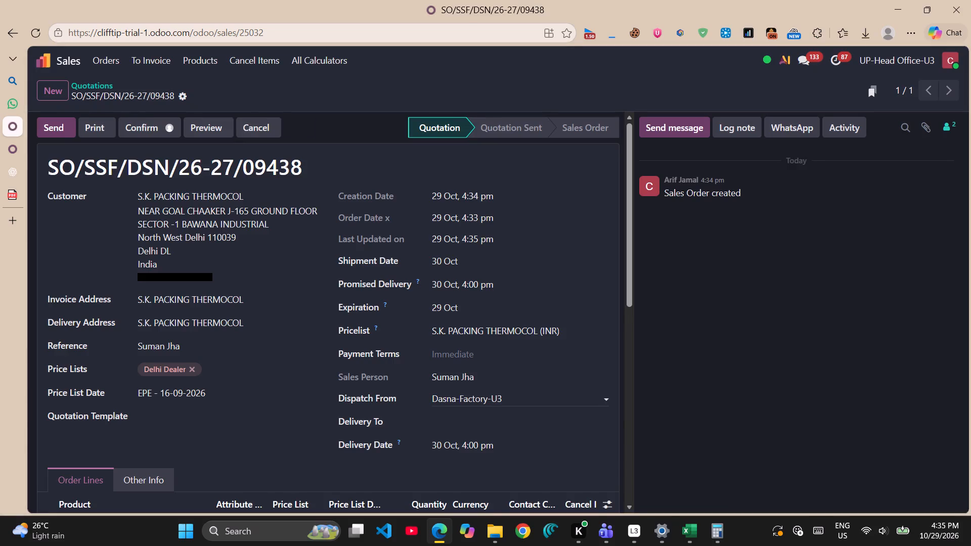
click(438, 401)
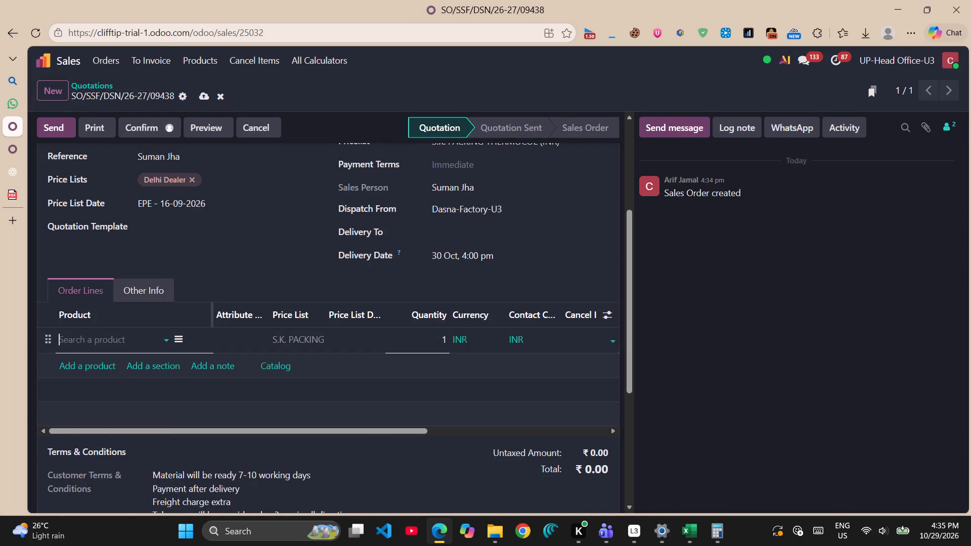
text(shee)
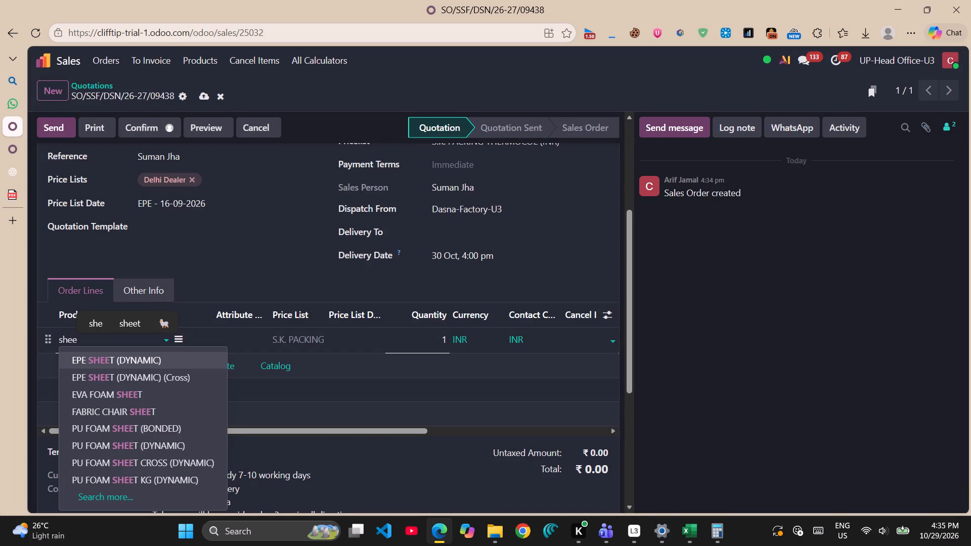
key(Return)
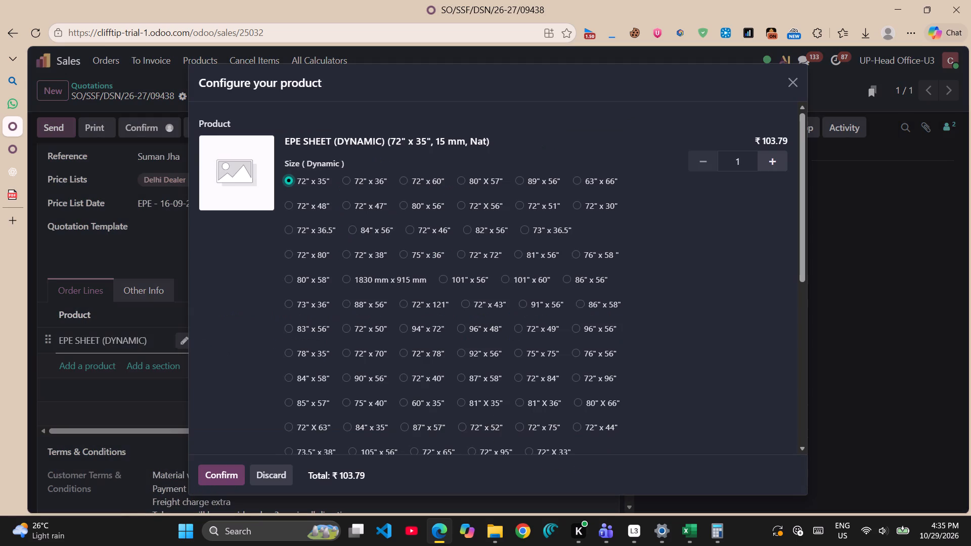
Widen the Product column in the reference quotation's order lines and examine each product's size, thickness, colour and quantity.
scroll(764, 80, down, 2)
scroll(647, 252, down, 2)
scroll(539, 304, down, 2)
key(alt+Tab)
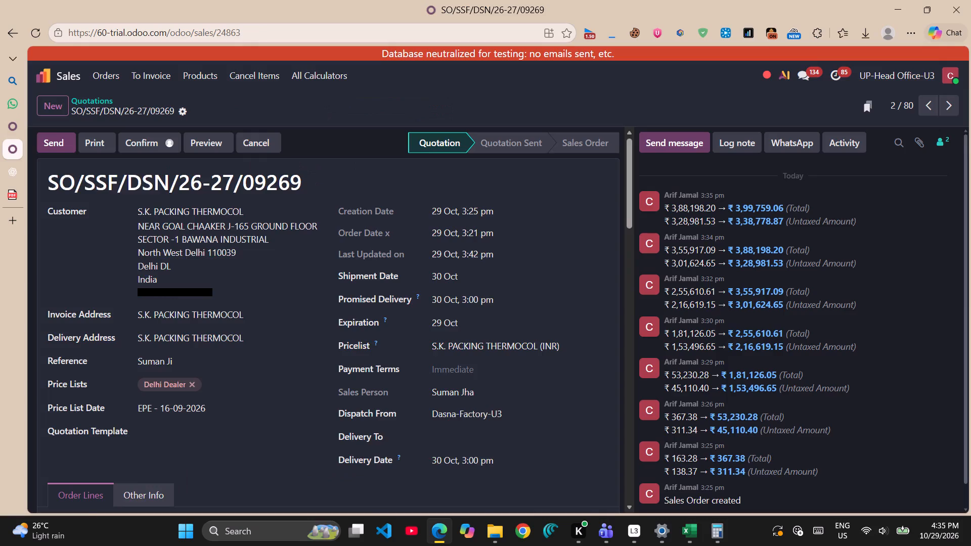
scroll(158, 441, down, 3)
scroll(297, 419, down, 2)
scroll(297, 419, up, 1)
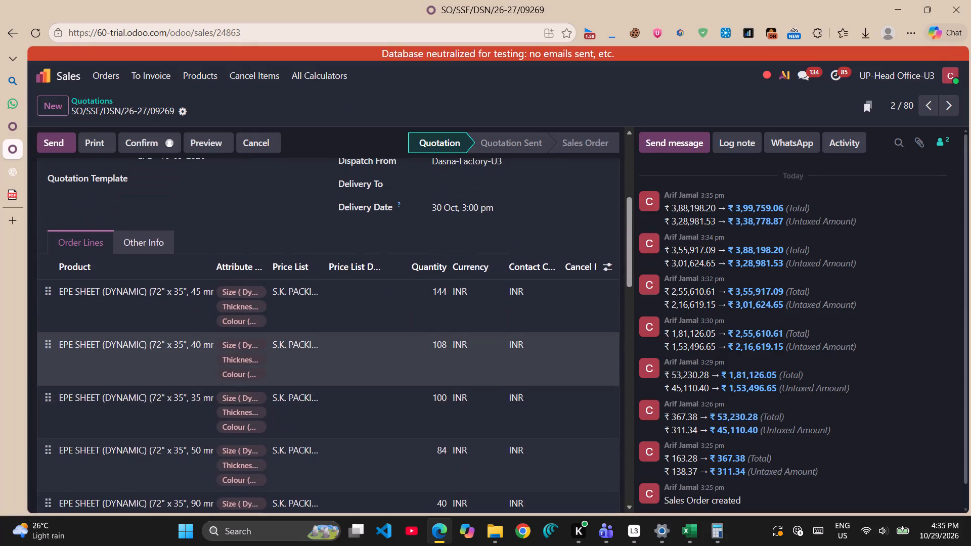
drag(212, 264, 330, 269)
scroll(330, 269, down, 3)
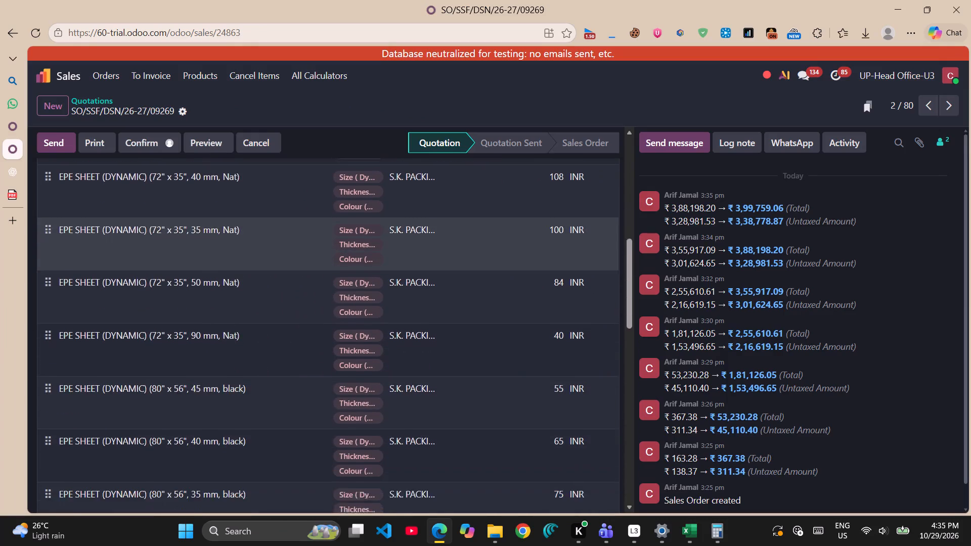
scroll(330, 269, down, 3)
scroll(330, 268, up, 2)
scroll(329, 267, down, 2)
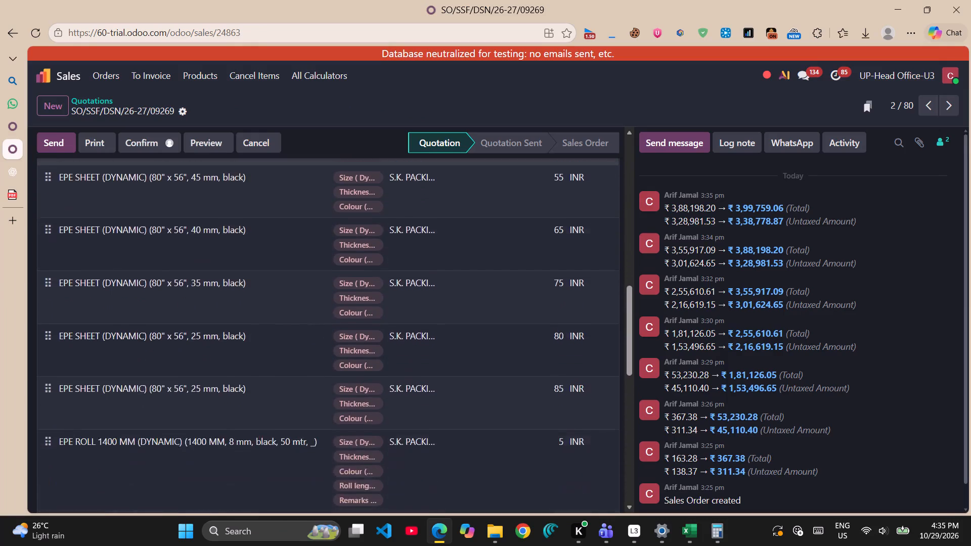
scroll(329, 267, up, 7)
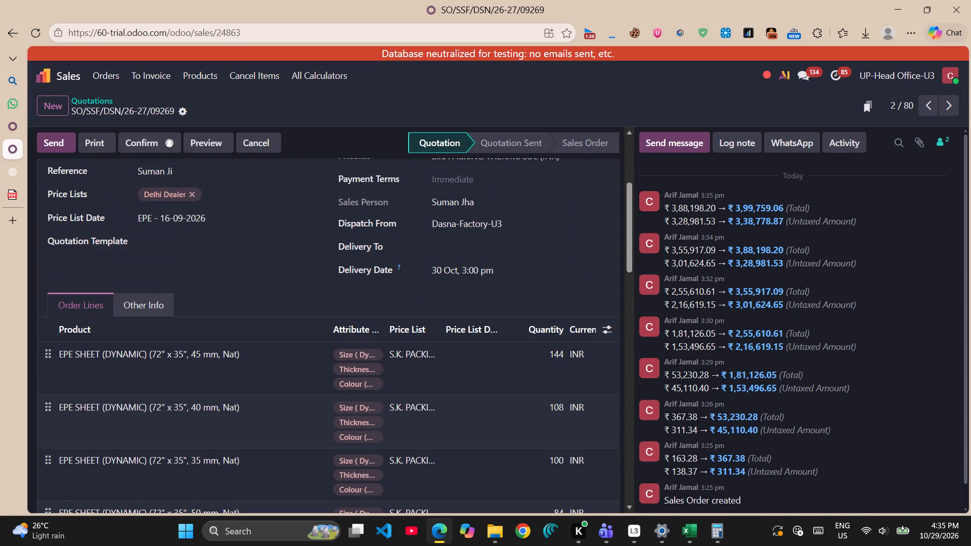
Configure the first EPE SHEET (DYNAMIC) line in the clifftip-trial-1 quotation as 72" x 35", 45 mm thick, colour Nat.
key(alt+Tab)
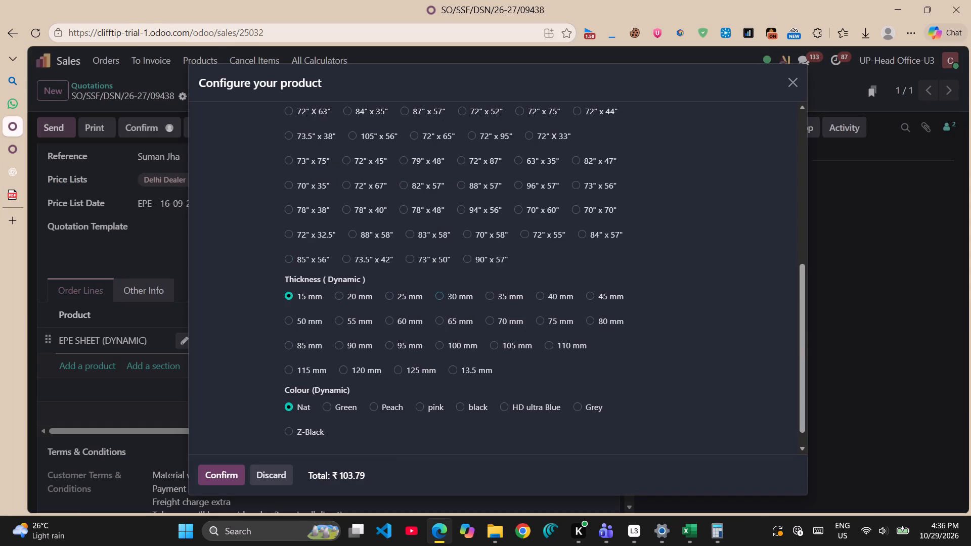
click(585, 291)
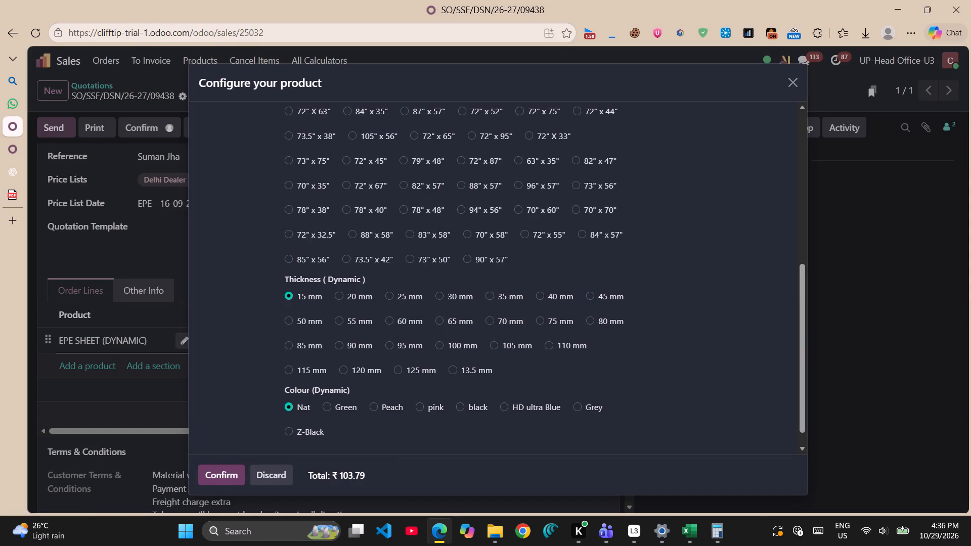
click(594, 293)
click(590, 297)
click(221, 477)
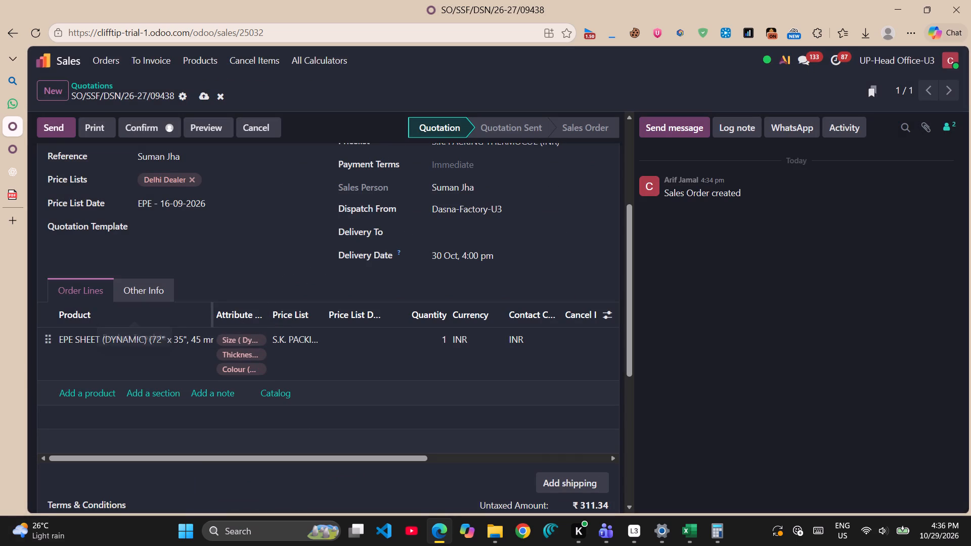
Widen the Product column of the order lines so the full product description fits.
drag(213, 315, 514, 387)
drag(210, 317, 323, 332)
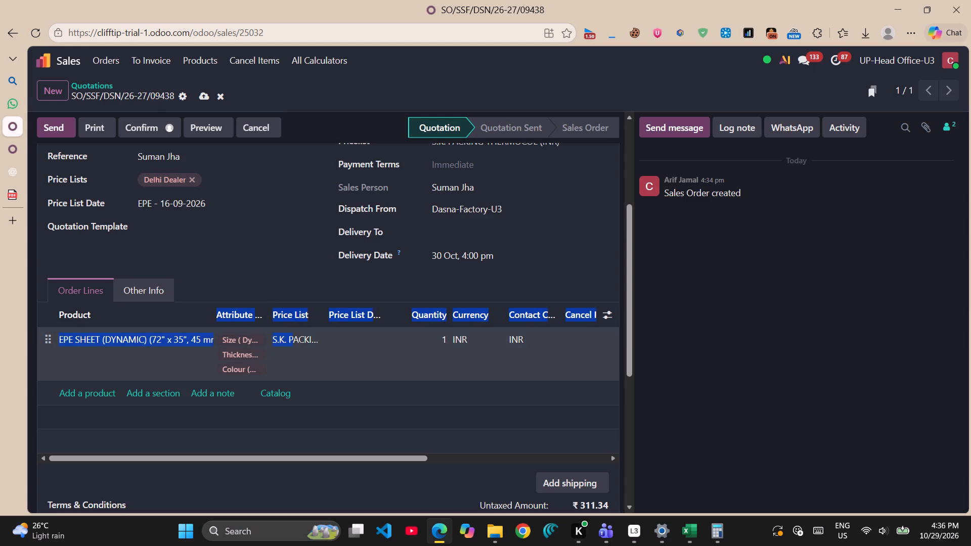
drag(323, 332, 339, 334)
click(188, 309)
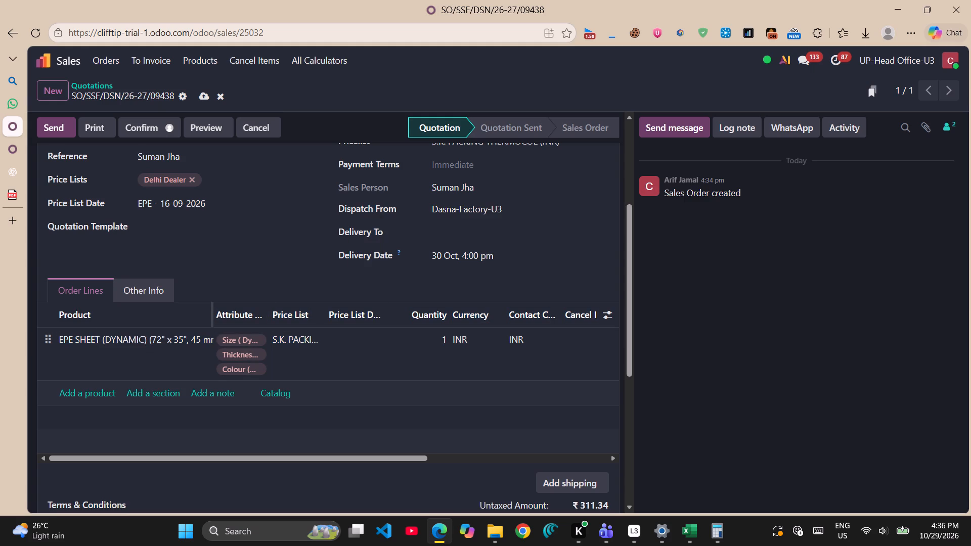
drag(212, 314, 273, 315)
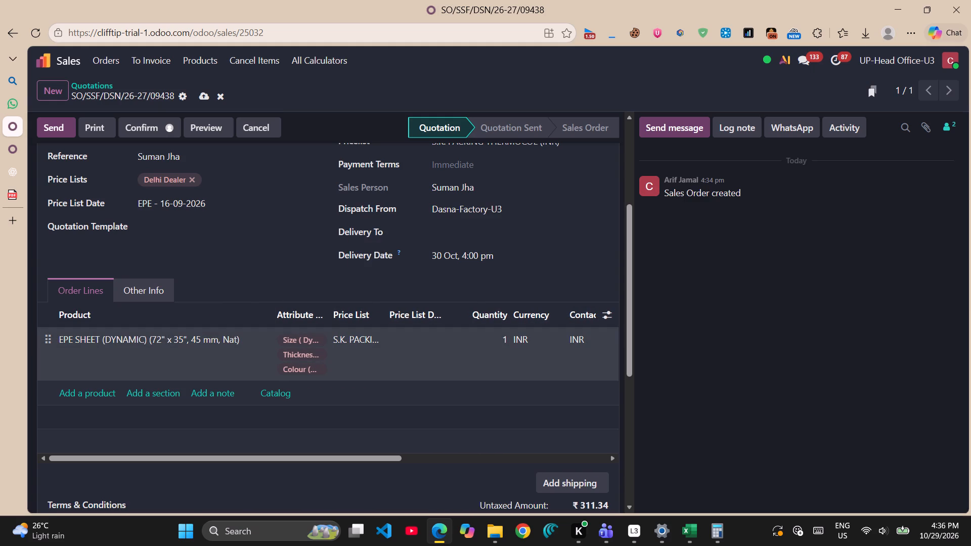
Add a second EPE SHEET (DYNAMIC) order line, 72" x 35", 40 mm, Nat, checking it against the reference quotation.
click(75, 398)
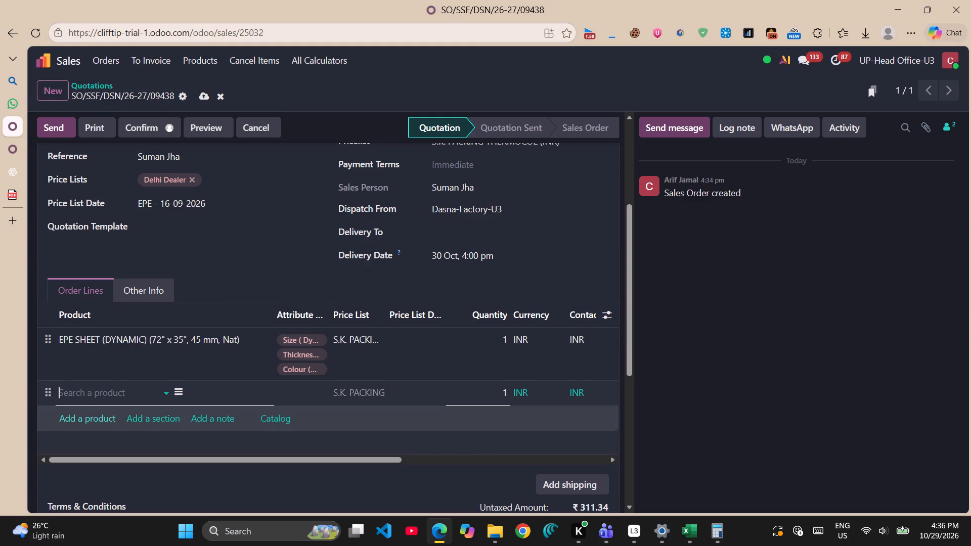
text(shee)
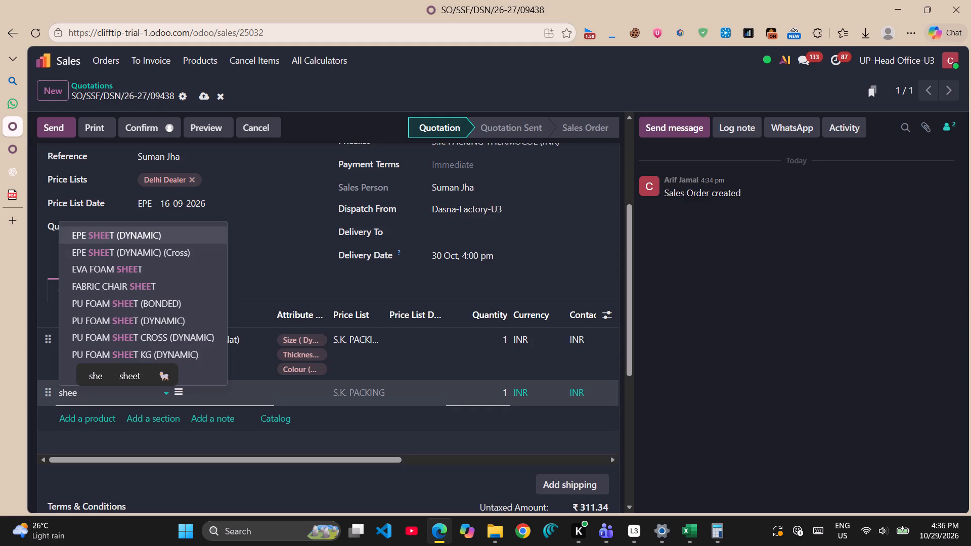
key(Return)
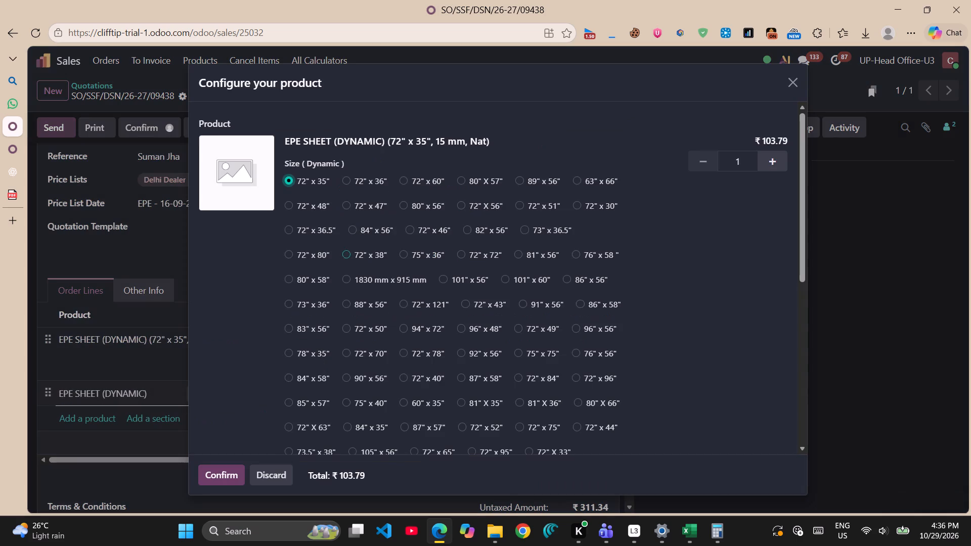
scroll(400, 253, down, 8)
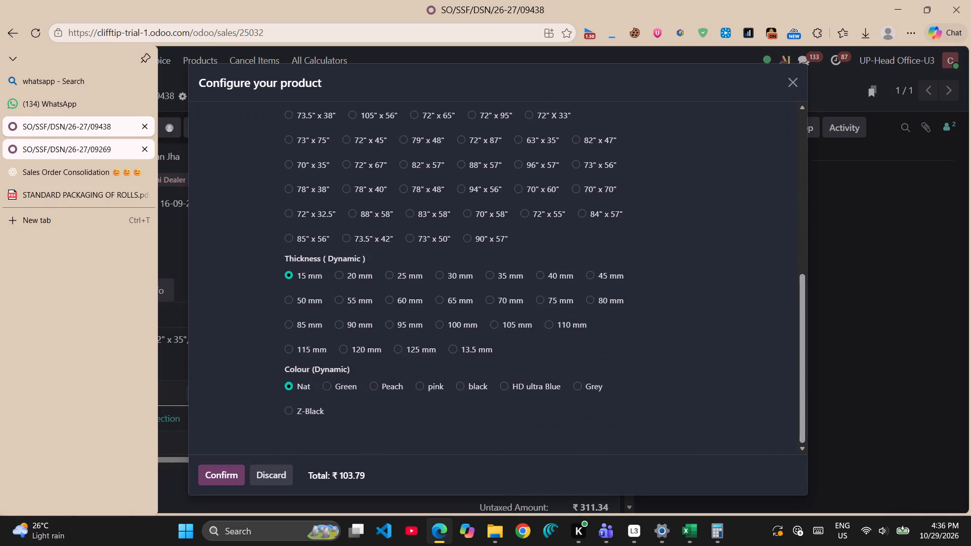
key(alt+Tab)
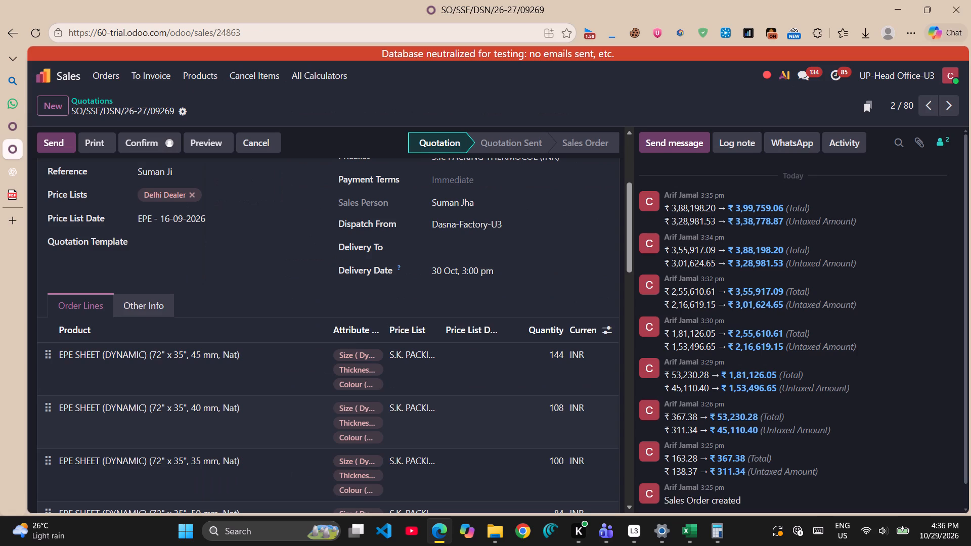
key(alt+Tab)
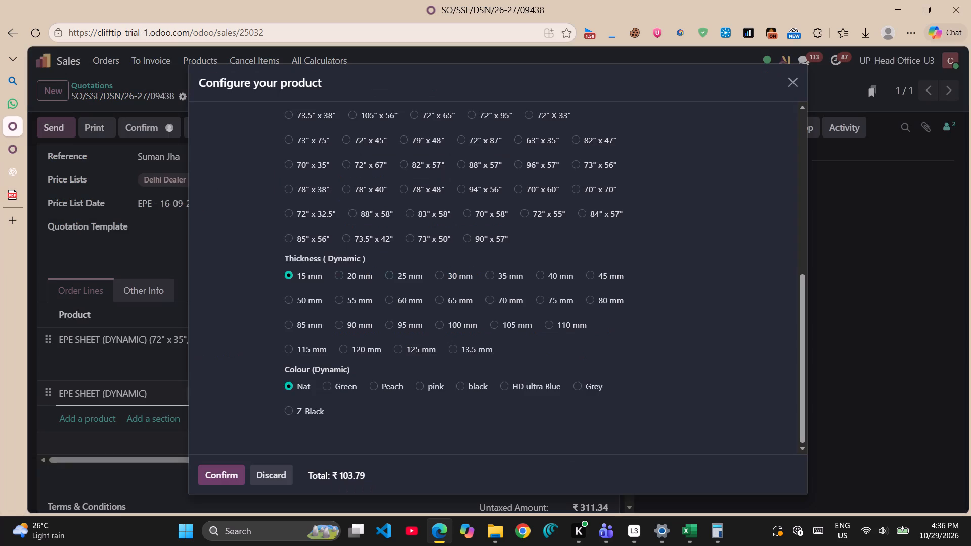
click(540, 274)
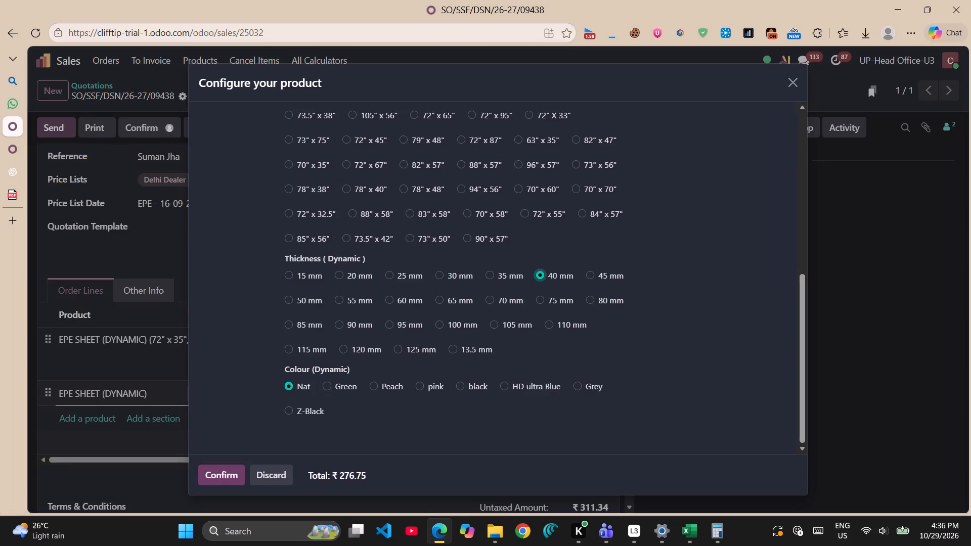
click(227, 474)
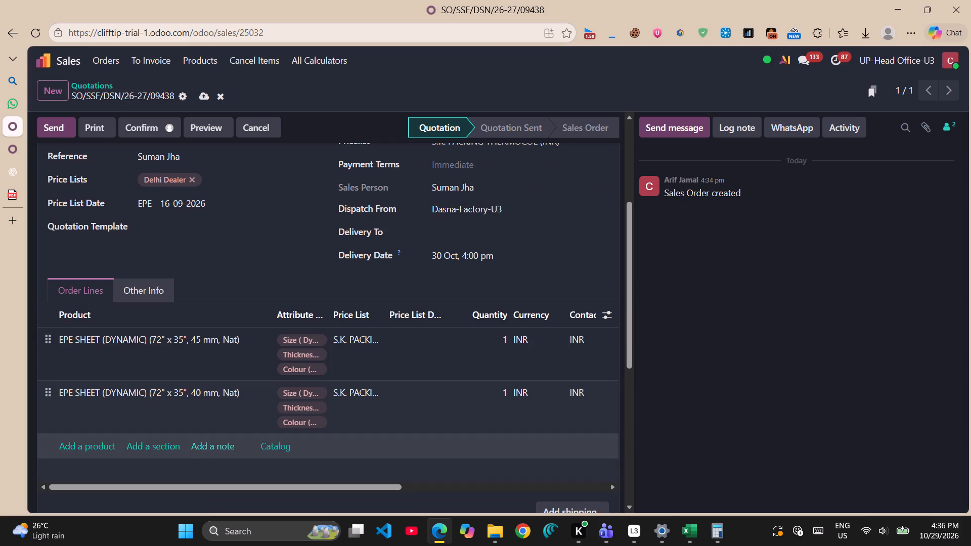
Add a third EPE SHEET (DYNAMIC) order line, 72" x 35", 35 mm, Nat, checking it against the reference quotation.
click(67, 444)
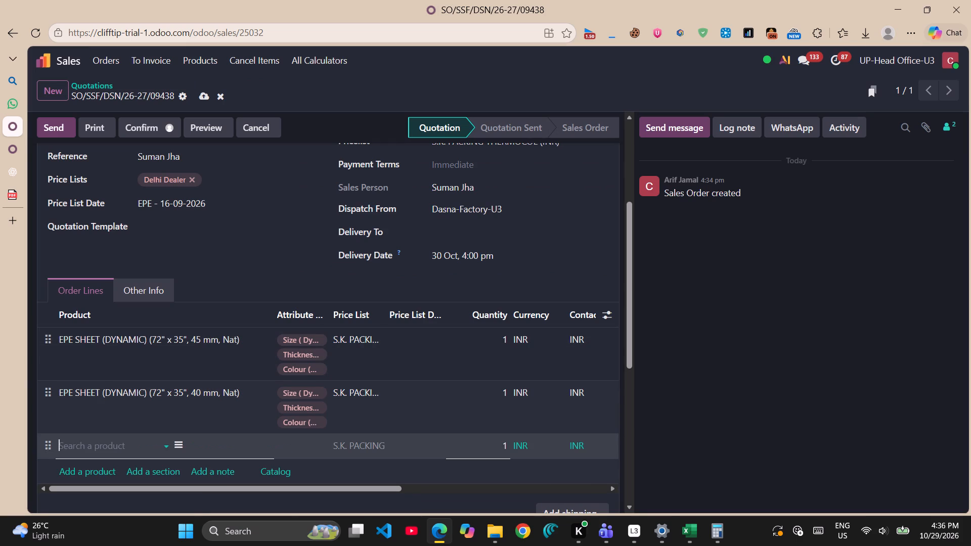
text(shee)
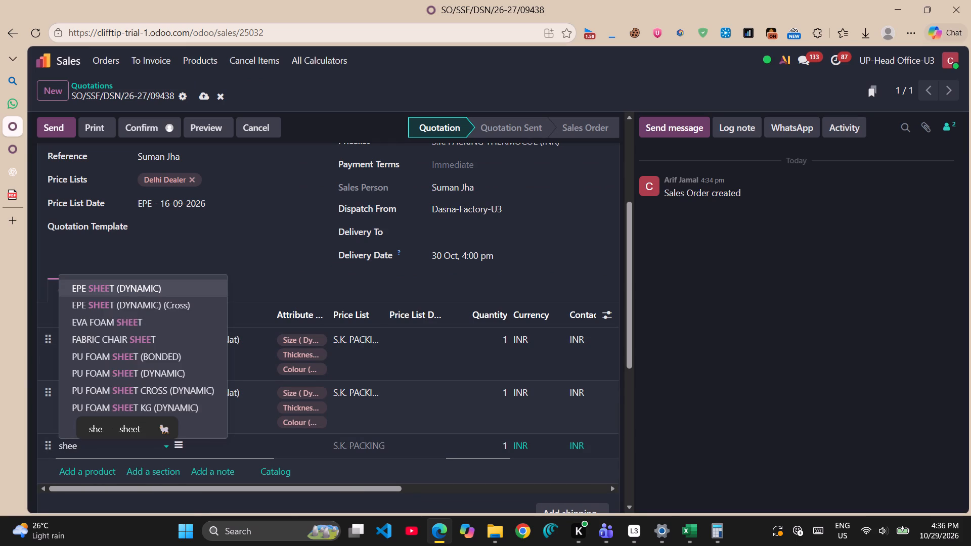
key(Return)
key(alt+Tab)
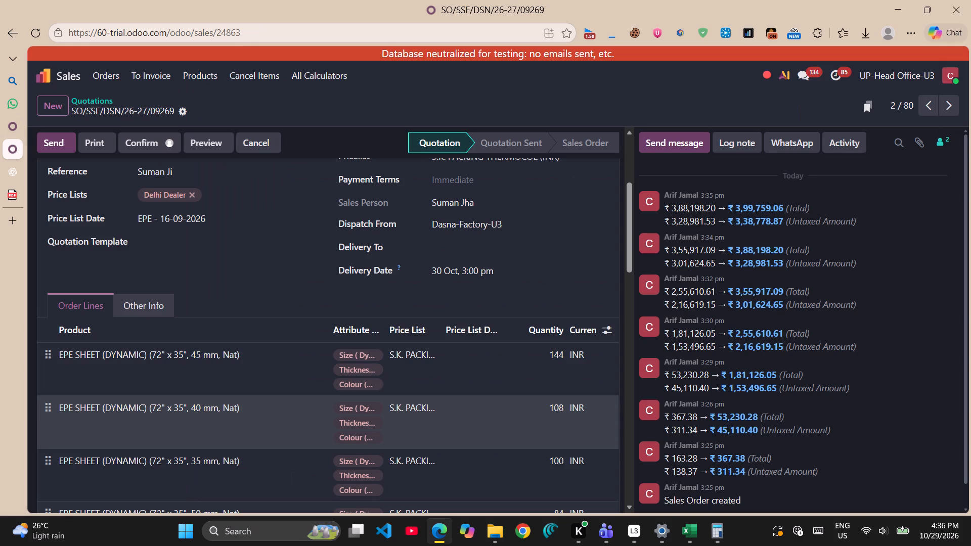
key(alt+Tab)
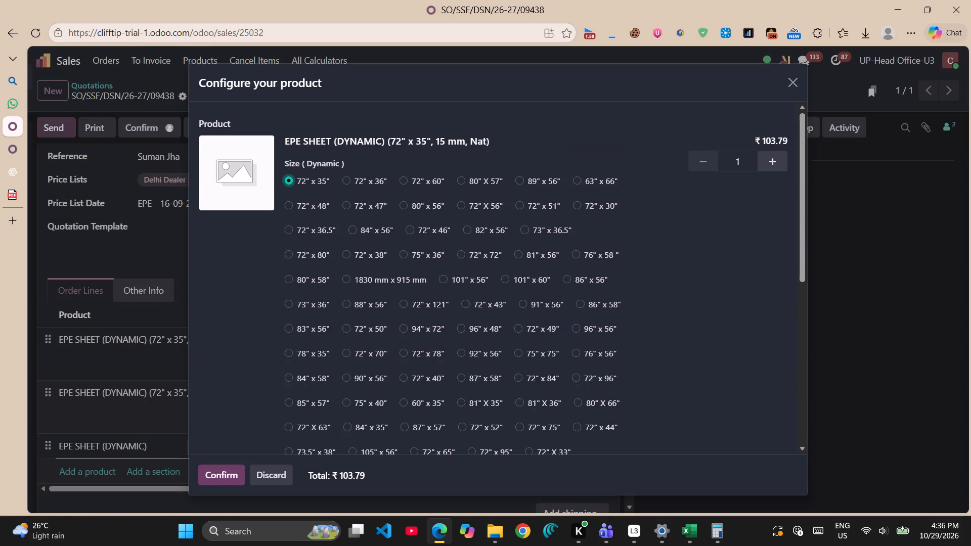
scroll(289, 352, down, 8)
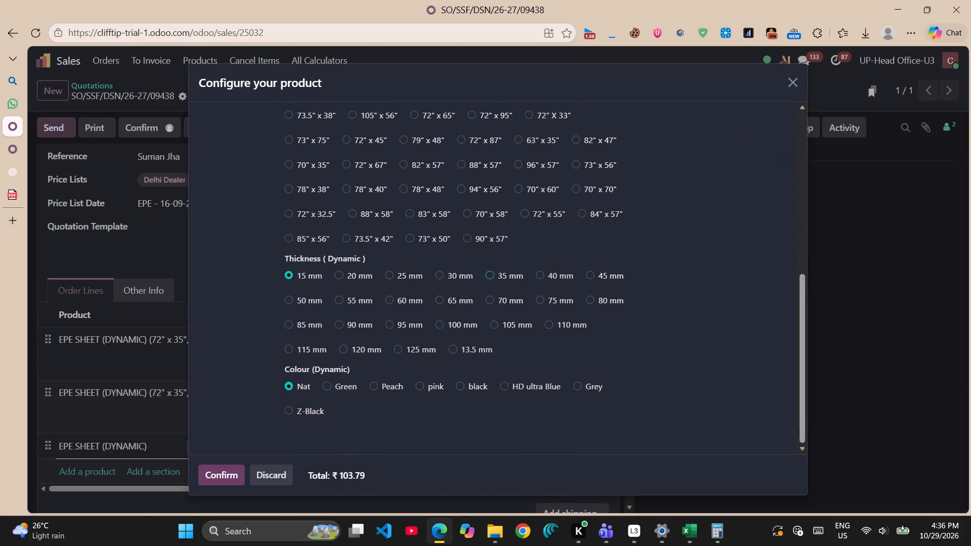
click(491, 277)
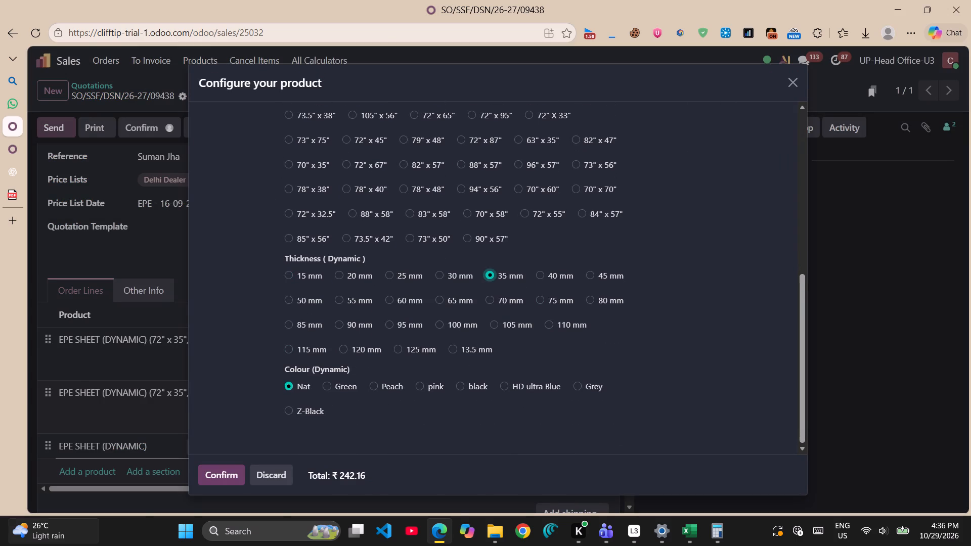
click(208, 475)
Add a fourth EPE SHEET (DYNAMIC) order line, 72" x 35", 50 mm, Nat, consulting the reference quotation for its specification.
scroll(233, 427, down, 3)
key(alt+Tab)
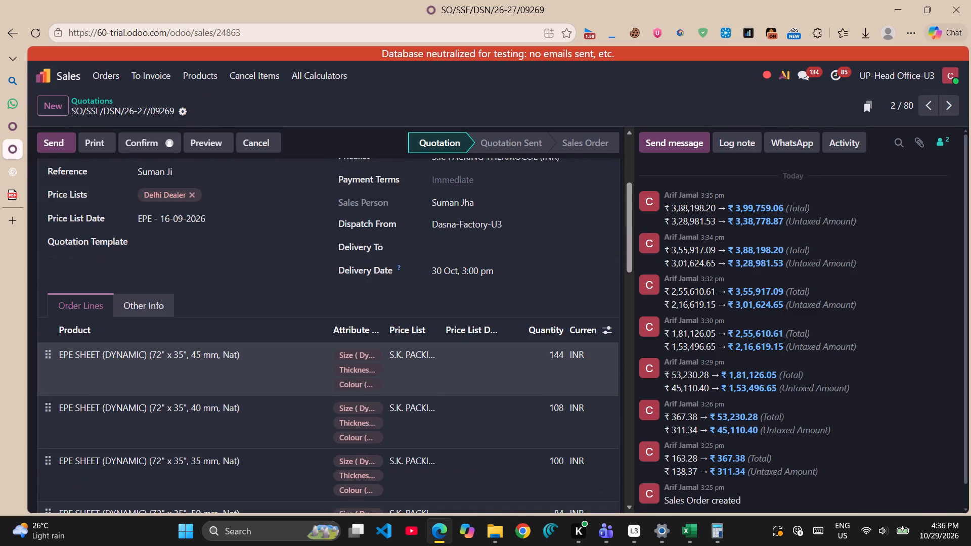
scroll(407, 302, down, 3)
scroll(225, 277, up, 1)
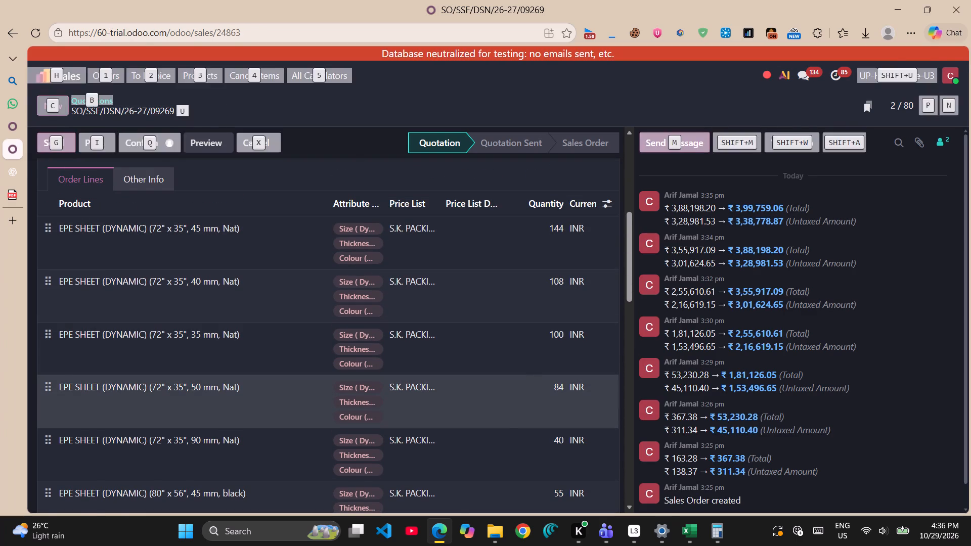
key(alt+Tab)
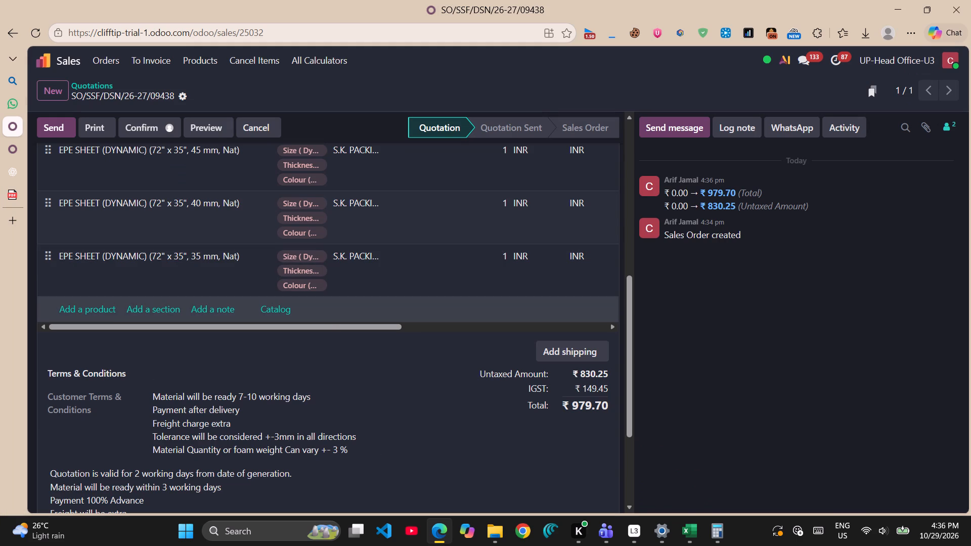
key(alt+Tab)
key(alt+Tab)
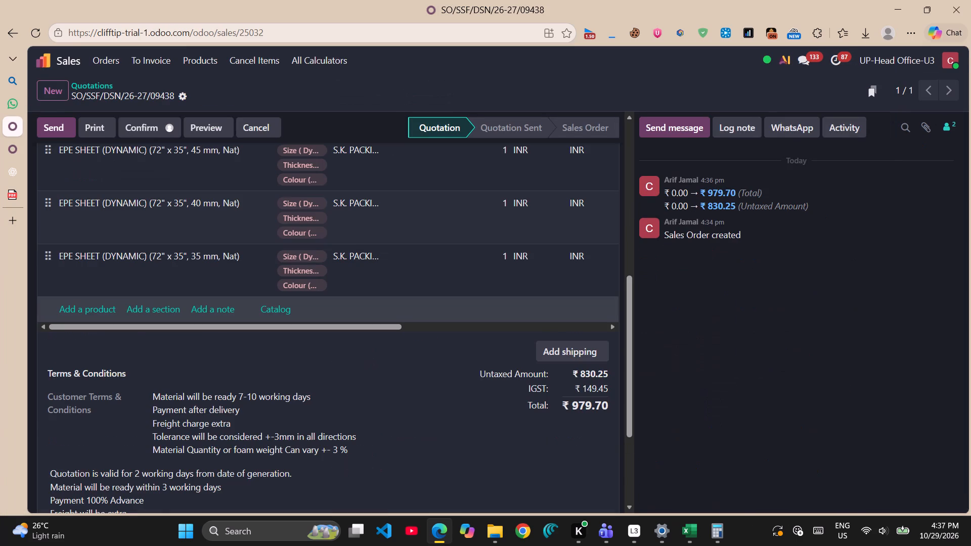
click(70, 311)
text(shee)
key(Return)
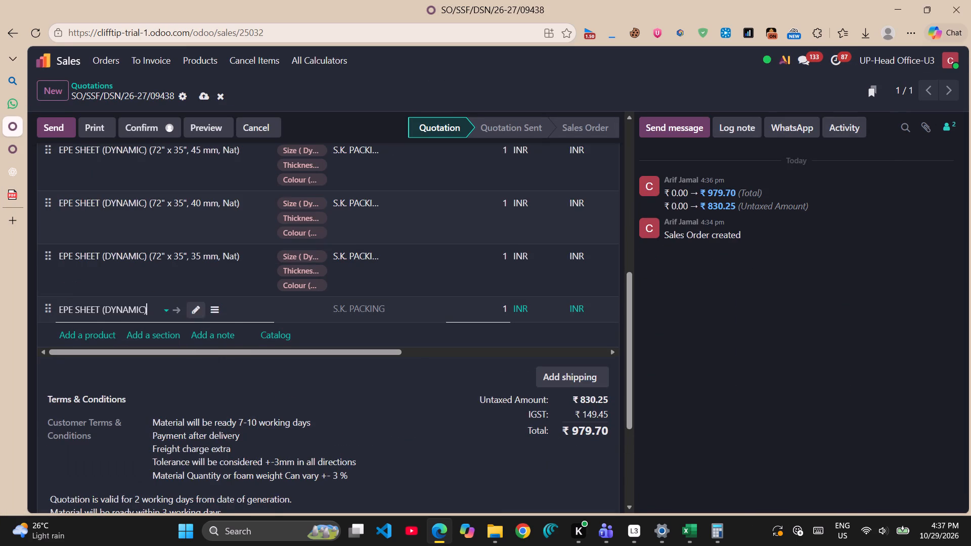
scroll(208, 311, down, 5)
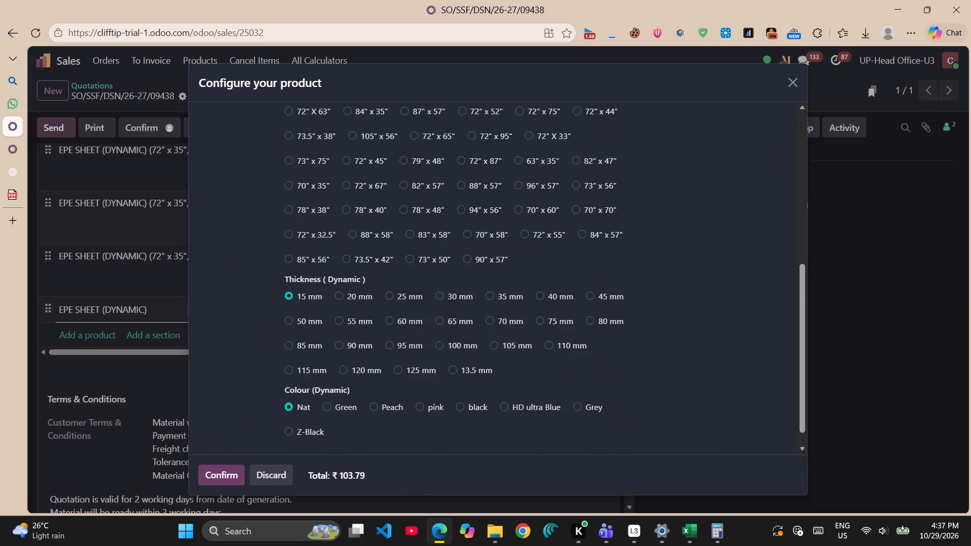
alt+scroll(208, 310, down, 1)
key(alt+Tab)
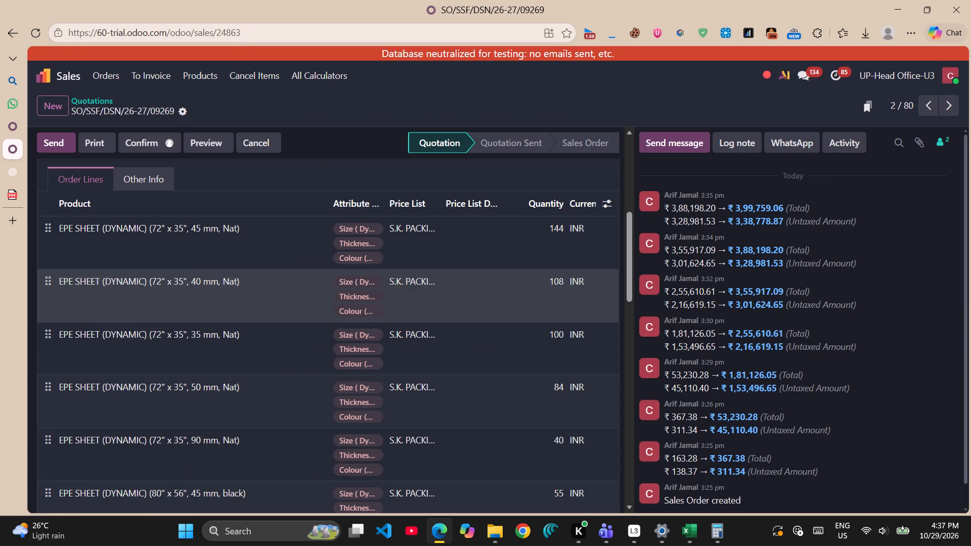
scroll(208, 310, down, 1)
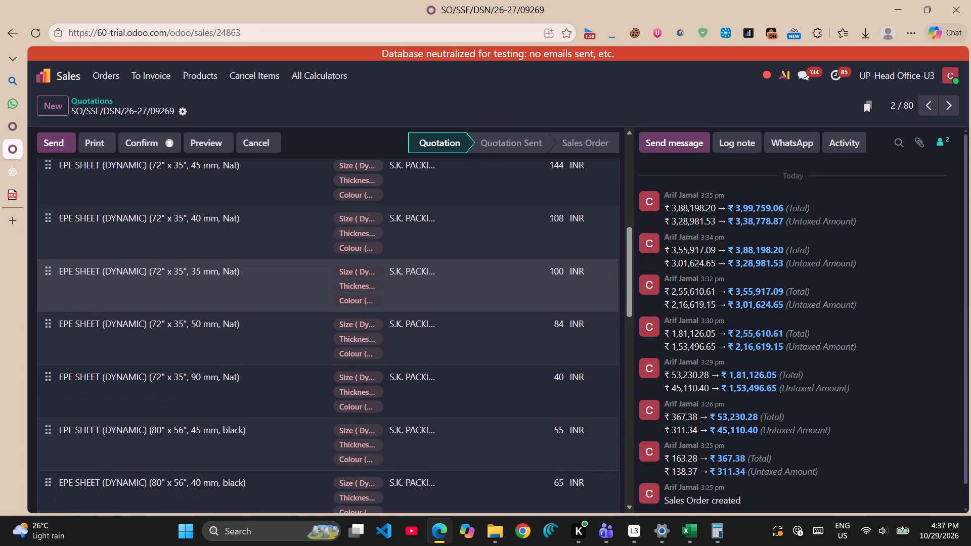
scroll(208, 310, down, 1)
key(alt+Tab)
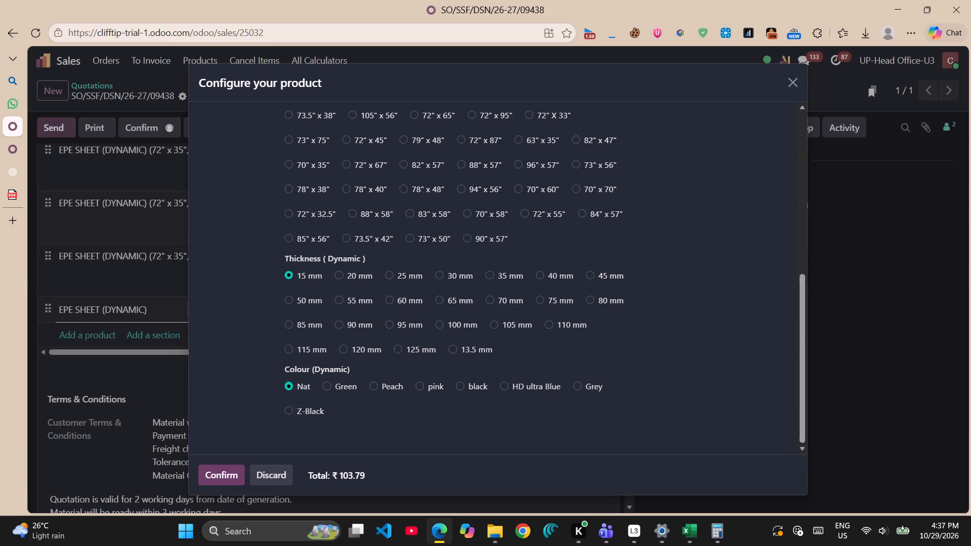
click(285, 300)
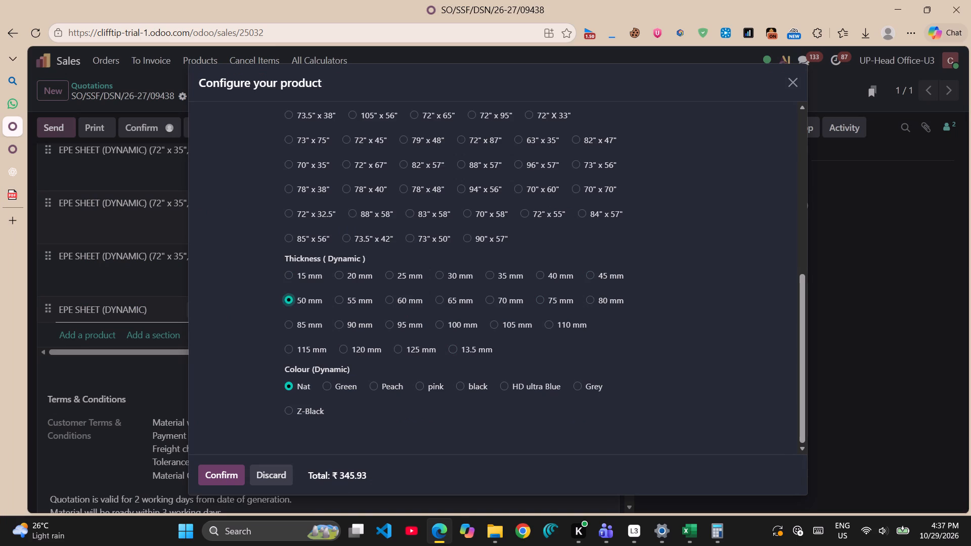
click(225, 464)
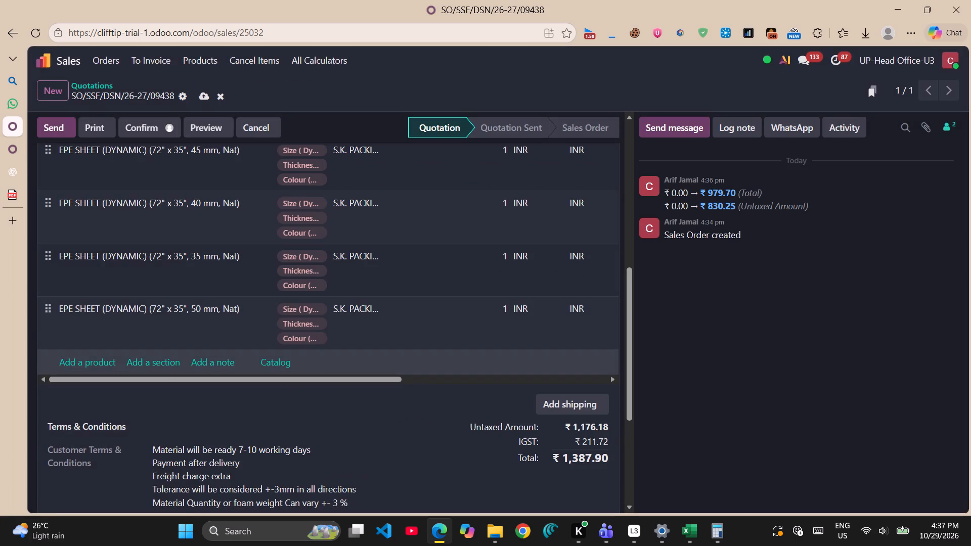
Add a fifth EPE SHEET (DYNAMIC) order line, 72" x 35", 90 mm, Nat, consulting the reference quotation for its specification.
click(96, 365)
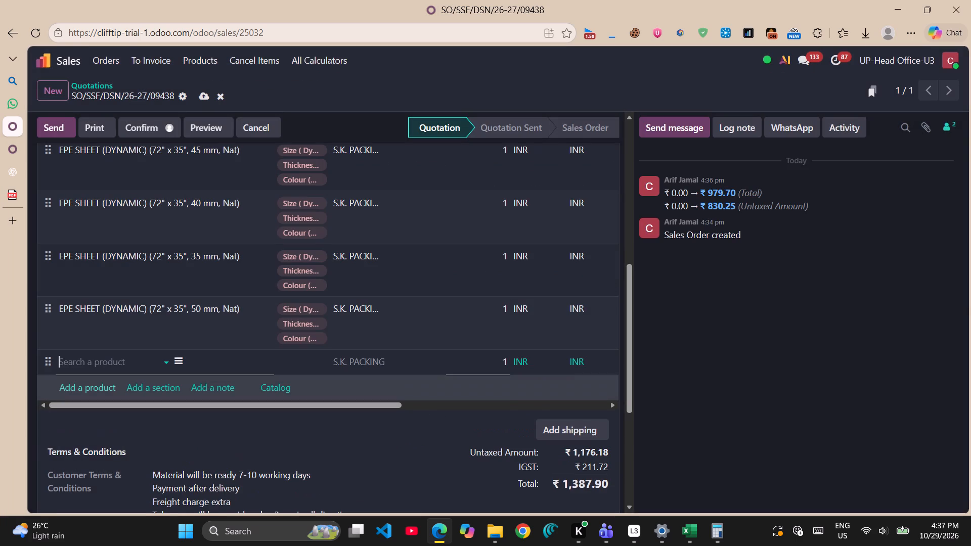
text(she)
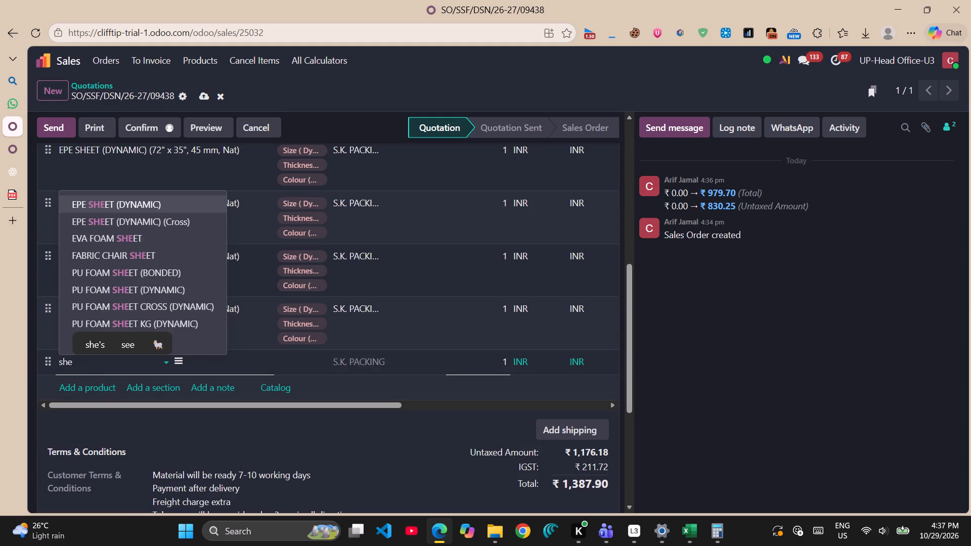
key(Return)
scroll(331, 274, down, 5)
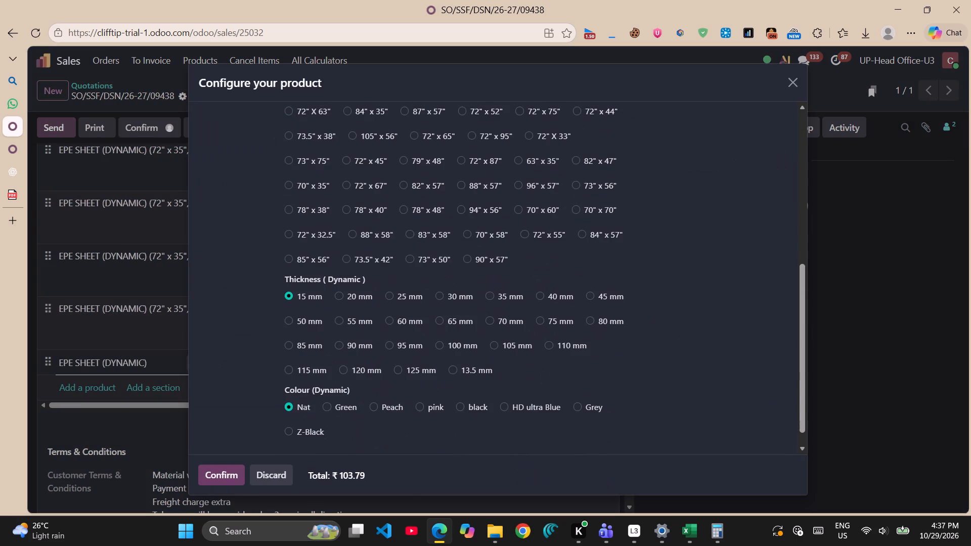
key(alt+Tab)
scroll(332, 274, down, 1)
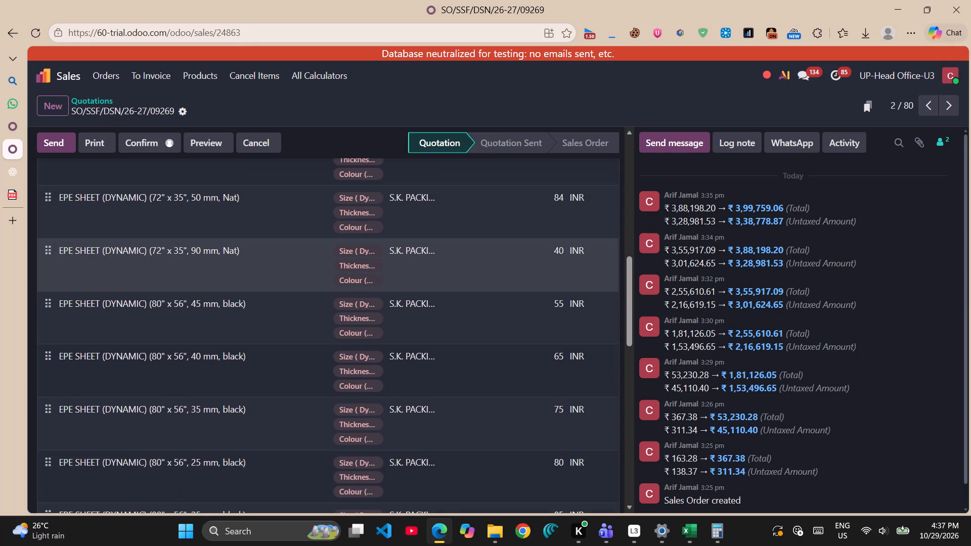
key(alt+Tab)
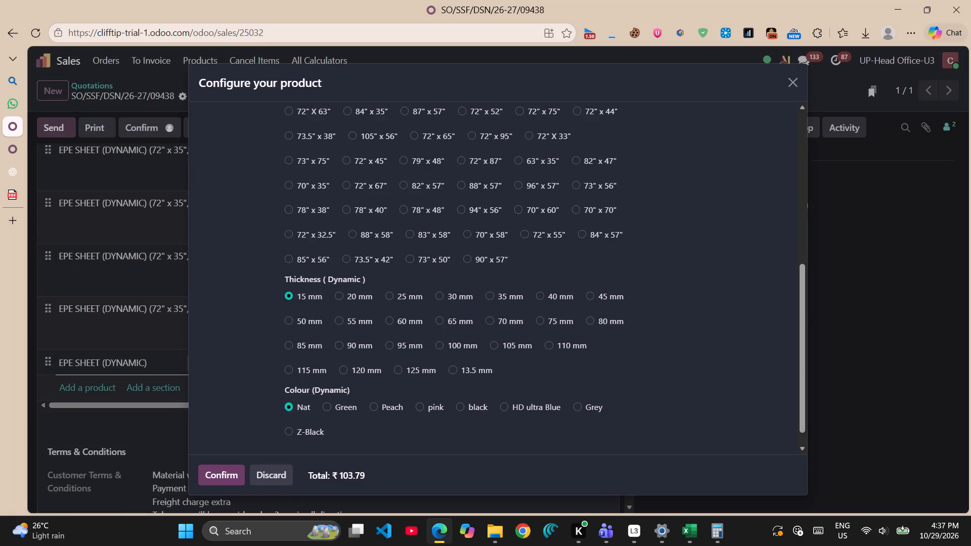
click(342, 347)
click(219, 482)
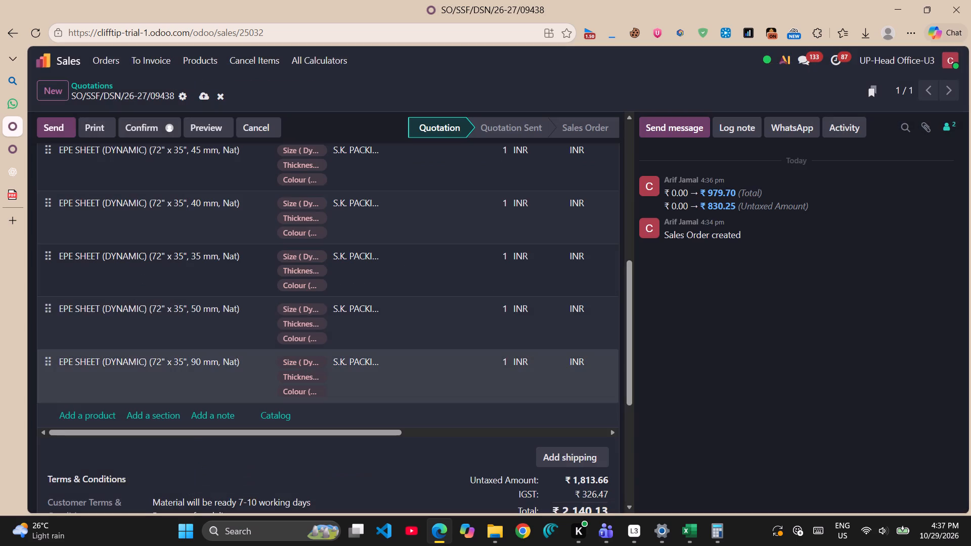
Add a sixth EPE SHEET (DYNAMIC) order line configured as 72" x 35", 90 mm, Nat, consulting the reference quotation.
click(98, 417)
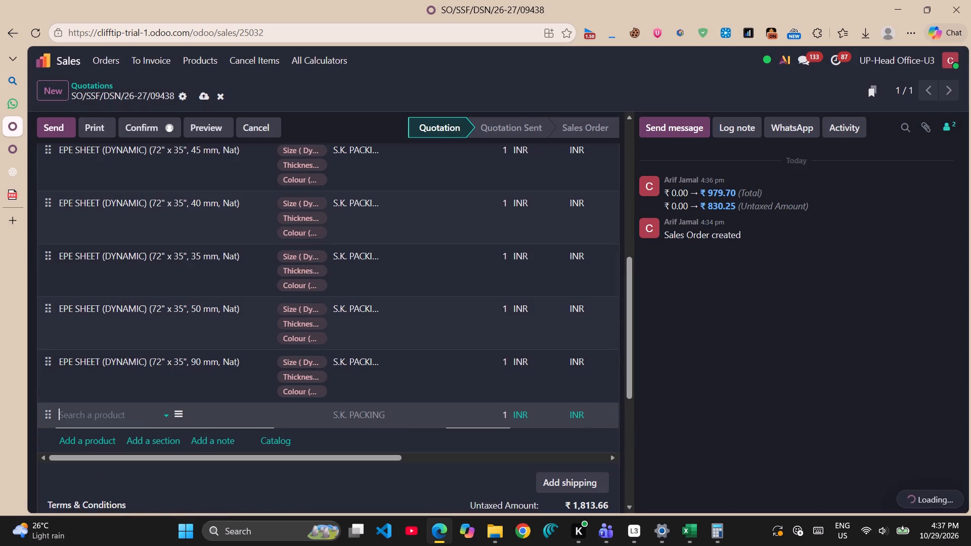
text(shee)
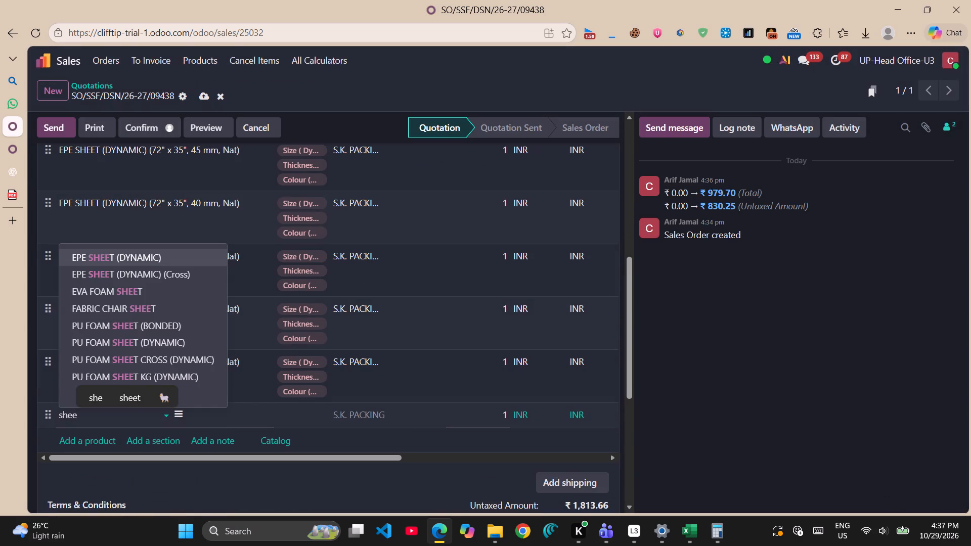
key(Return)
key(alt+Tab)
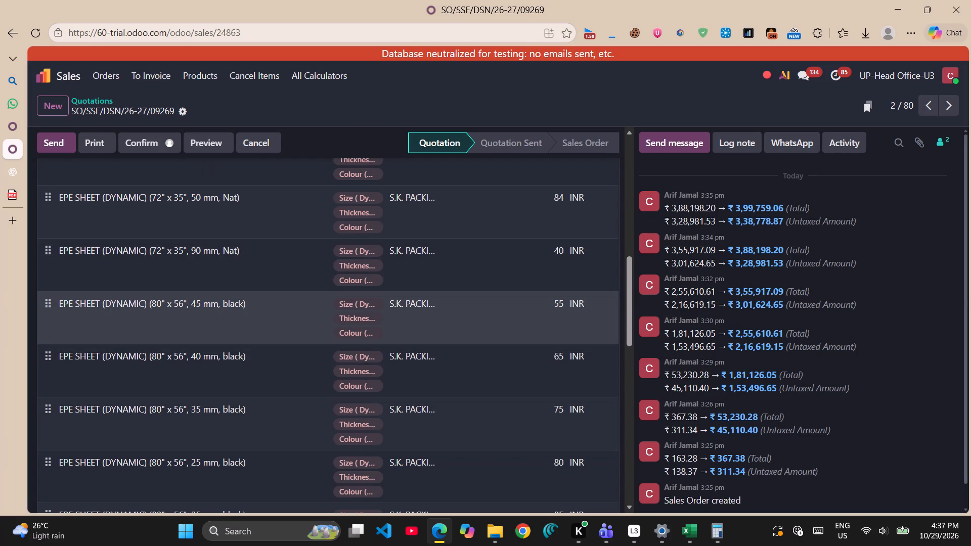
key(alt+Tab)
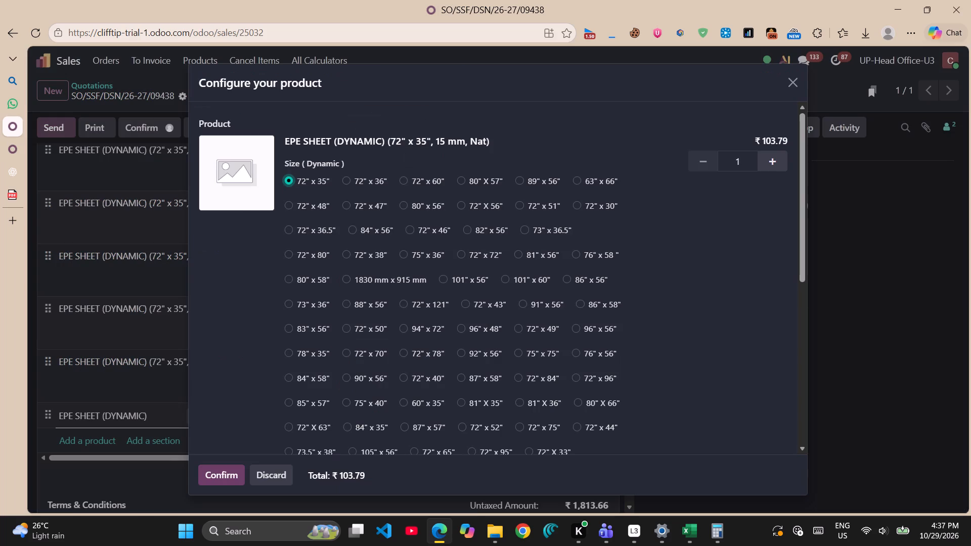
scroll(456, 332, down, 3)
scroll(495, 422, down, 3)
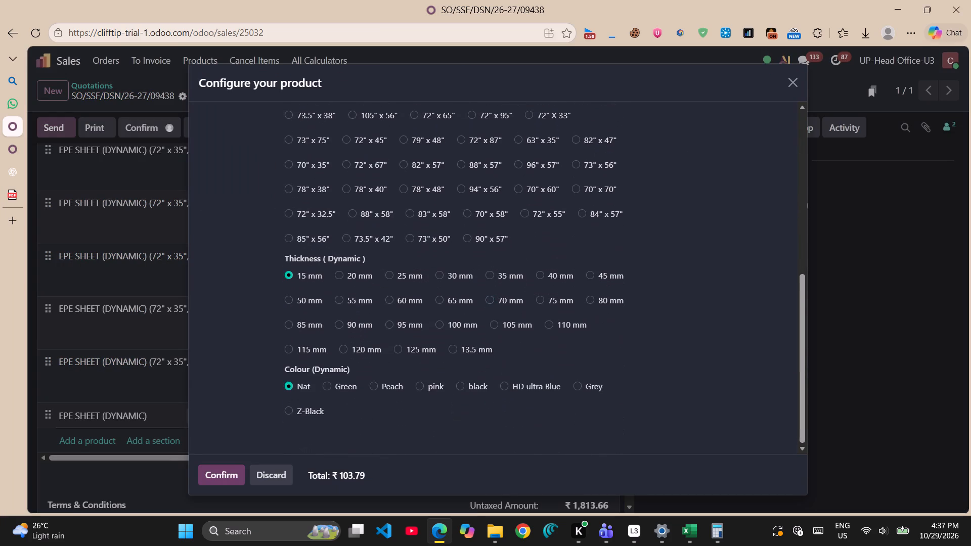
click(339, 326)
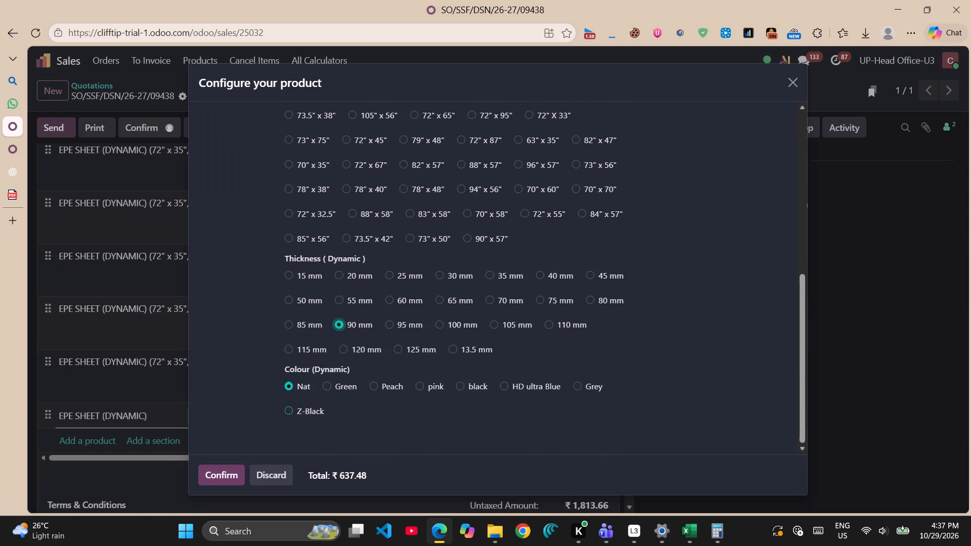
click(215, 469)
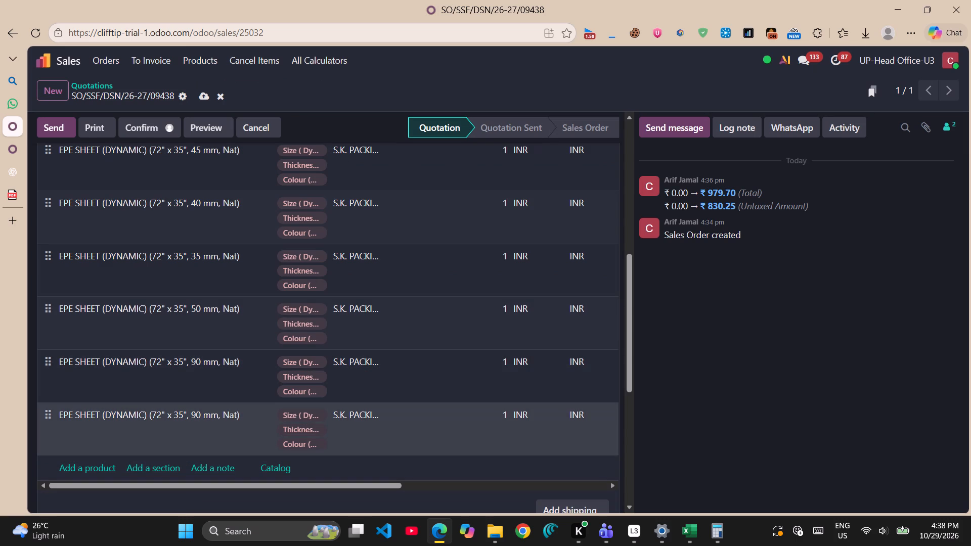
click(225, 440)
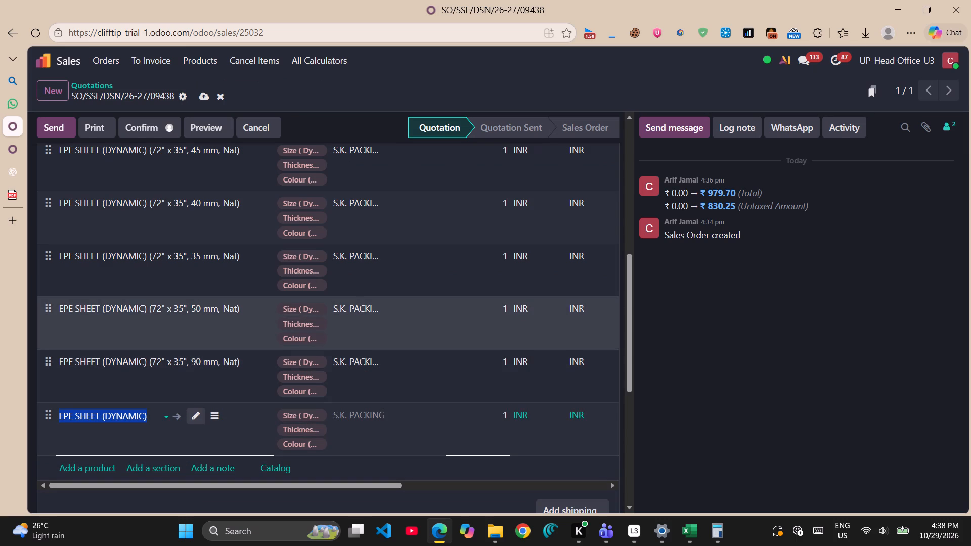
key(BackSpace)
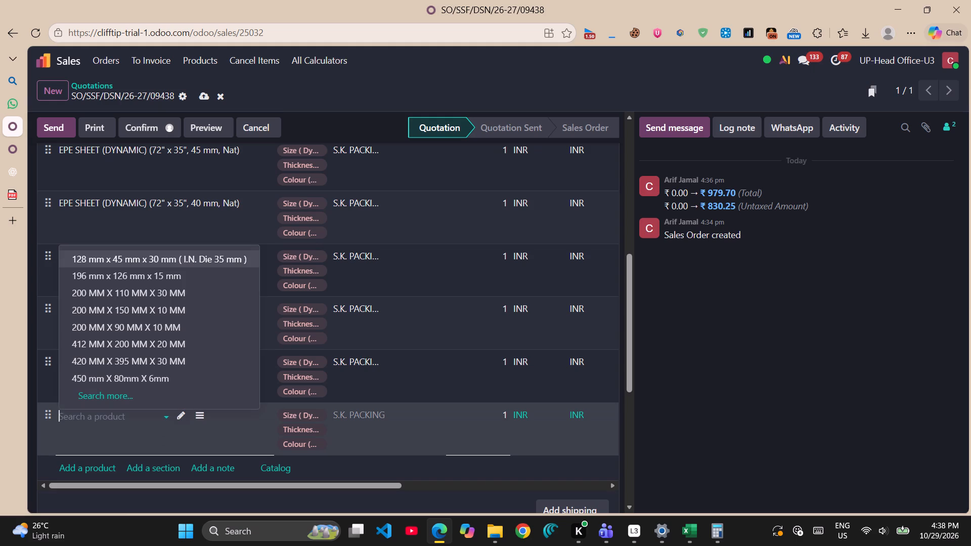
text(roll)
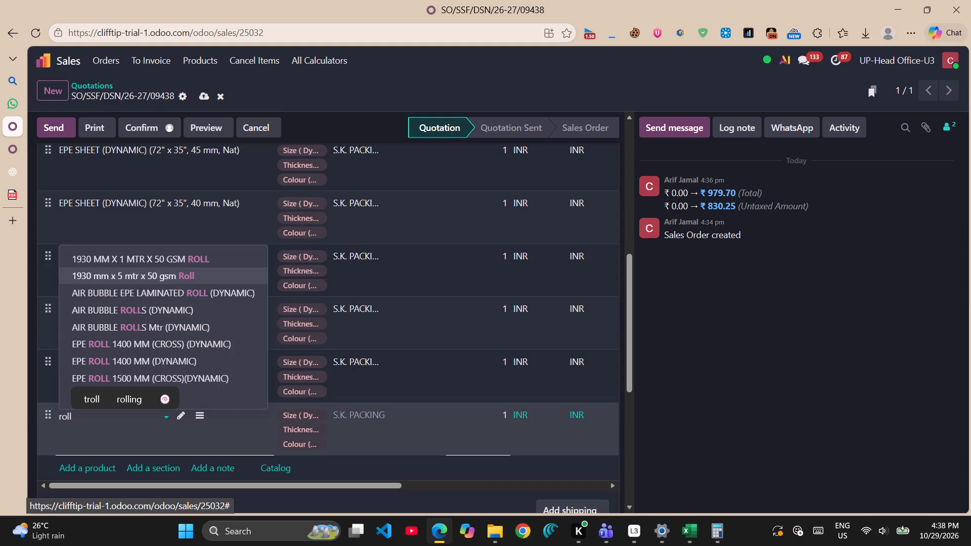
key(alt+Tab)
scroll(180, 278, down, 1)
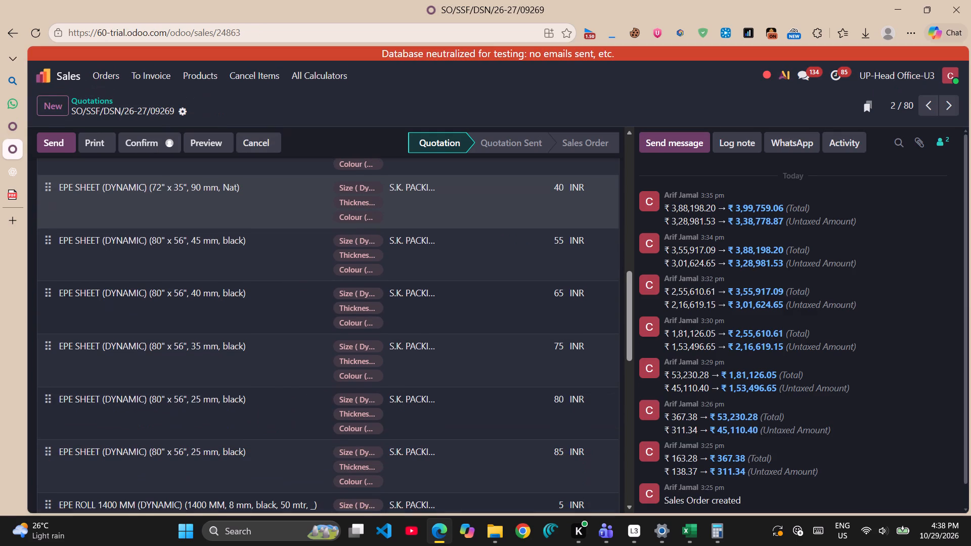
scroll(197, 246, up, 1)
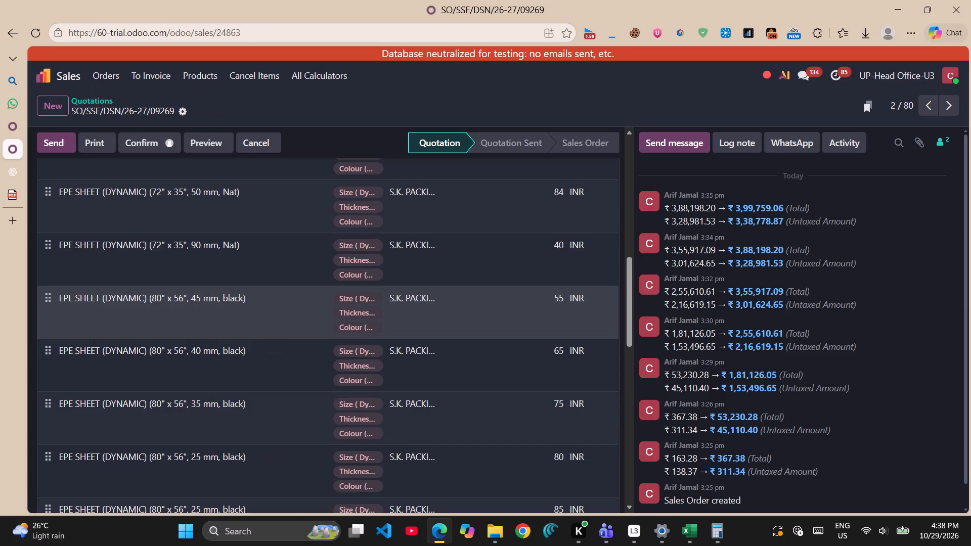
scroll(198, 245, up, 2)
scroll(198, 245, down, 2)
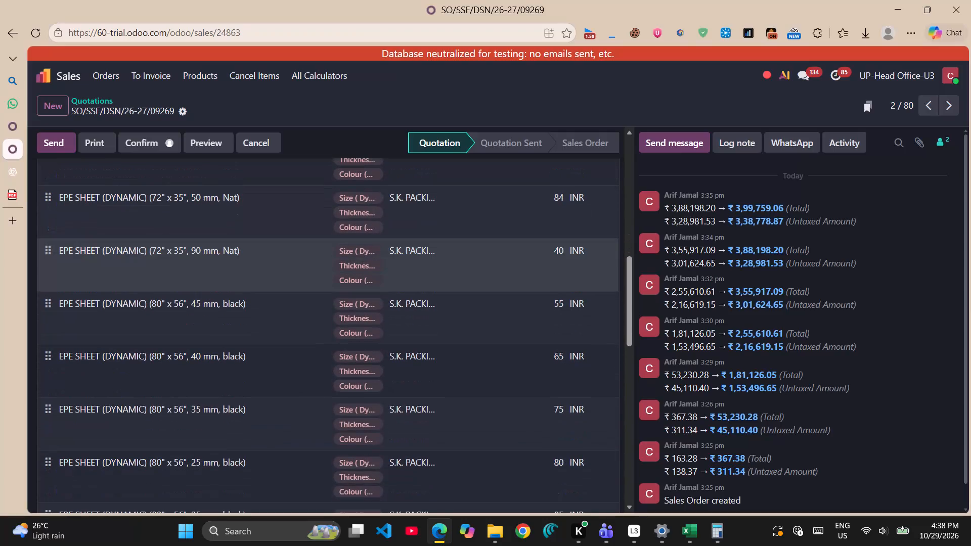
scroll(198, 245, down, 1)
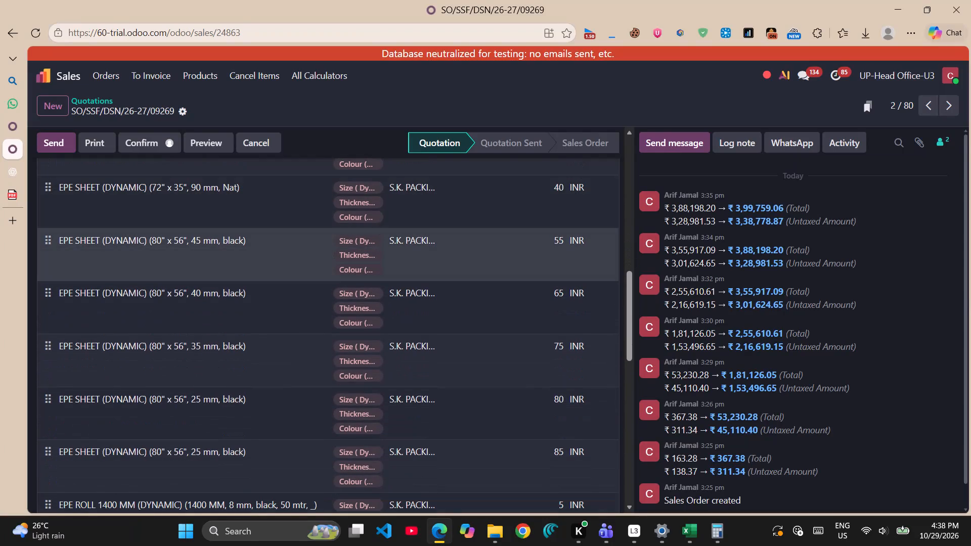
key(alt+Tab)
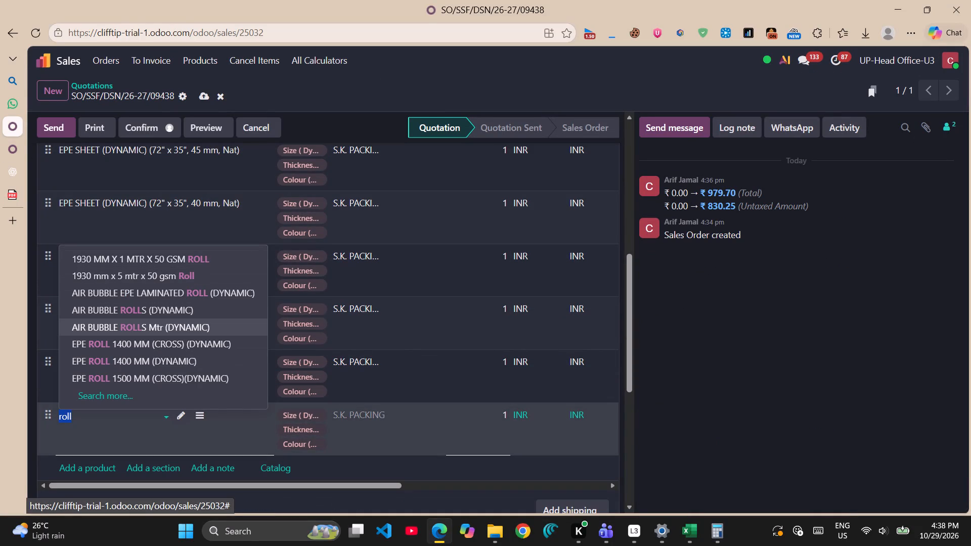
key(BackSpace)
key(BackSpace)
Reselect EPE SHEET (DYNAMIC) for the sixth order line and reconfigure it as 80" x 56", 45 mm, black, matching the reference quotation.
text(she)
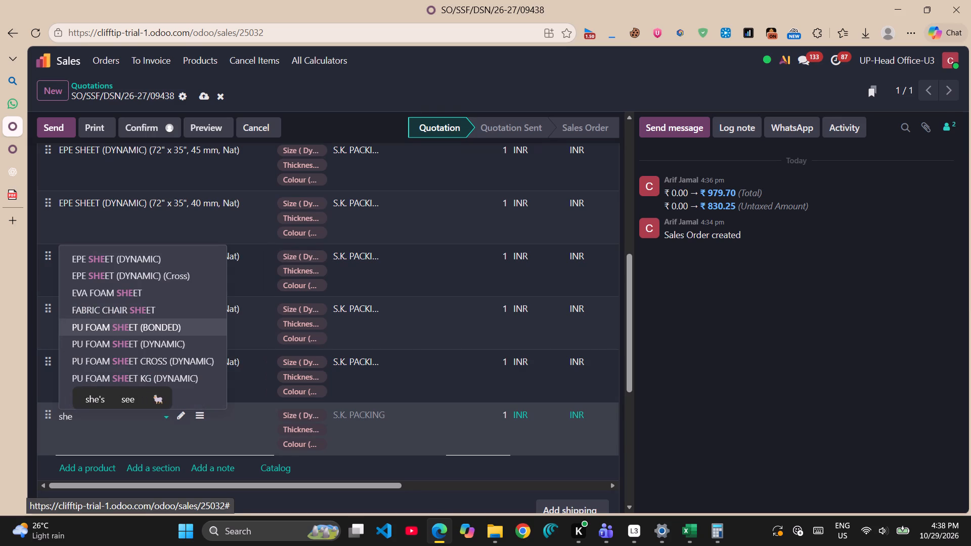
key(Up)
key(Up)
key(Up)
key(Up)
key(Up)
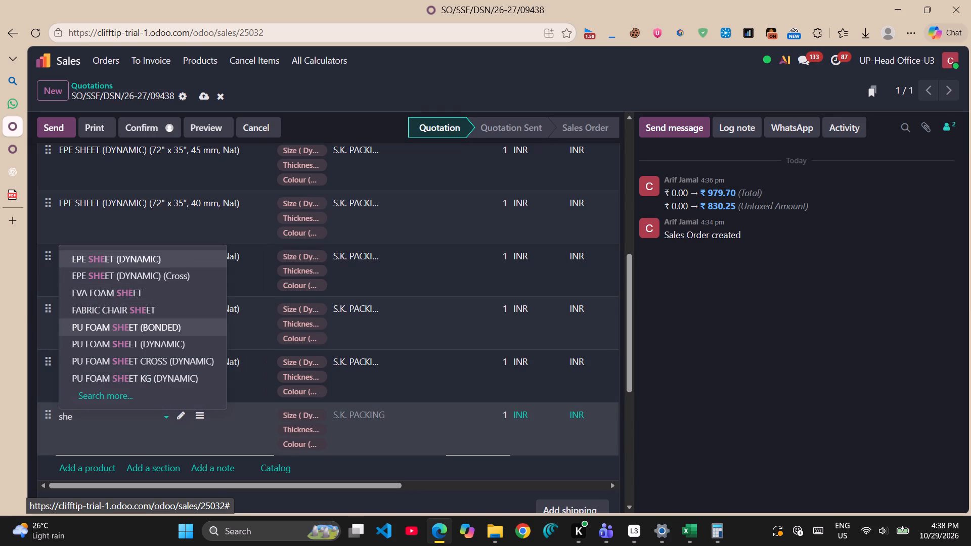
key(Return)
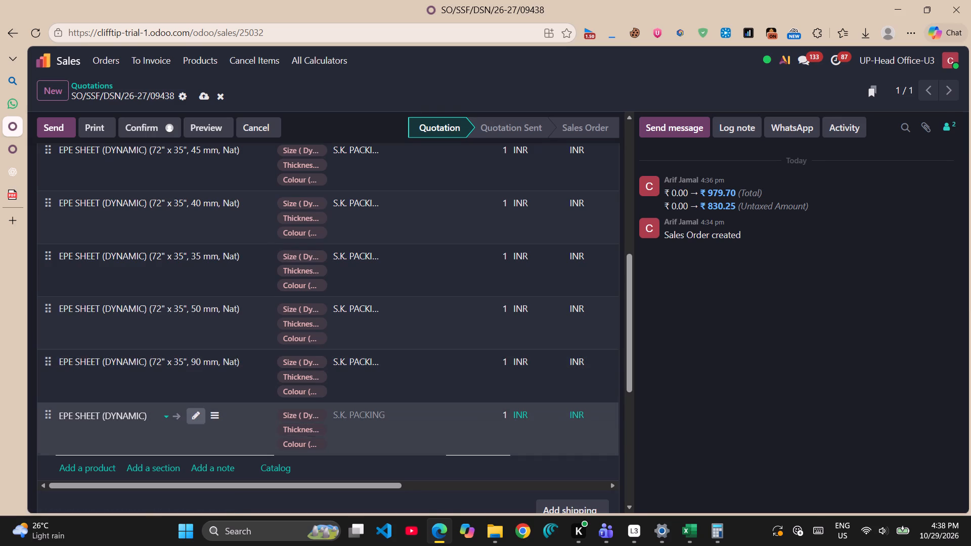
click(201, 416)
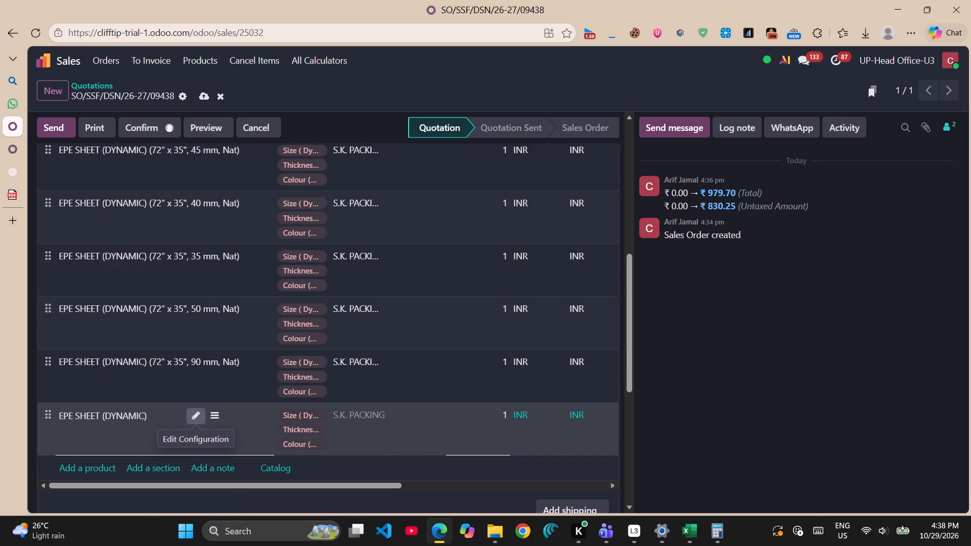
click(201, 416)
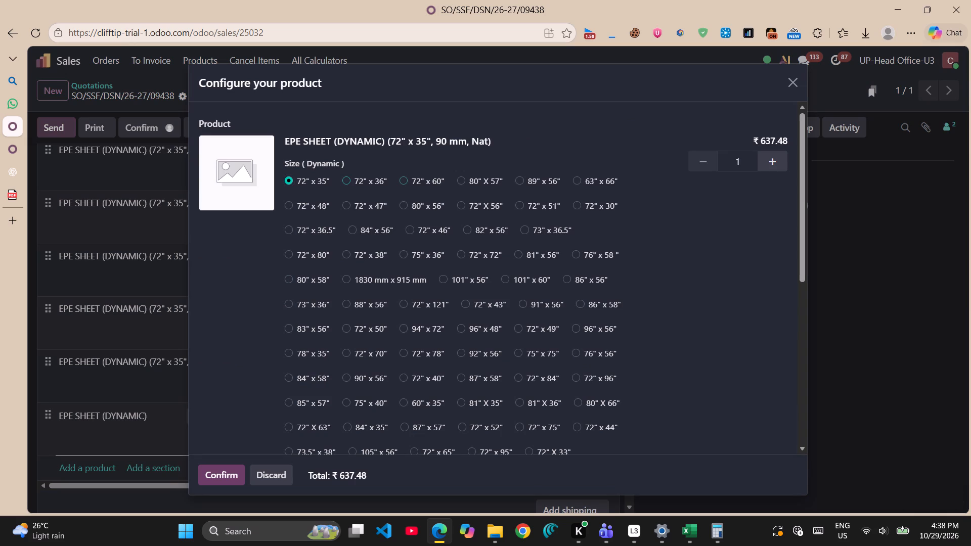
click(404, 207)
scroll(361, 249, down, 9)
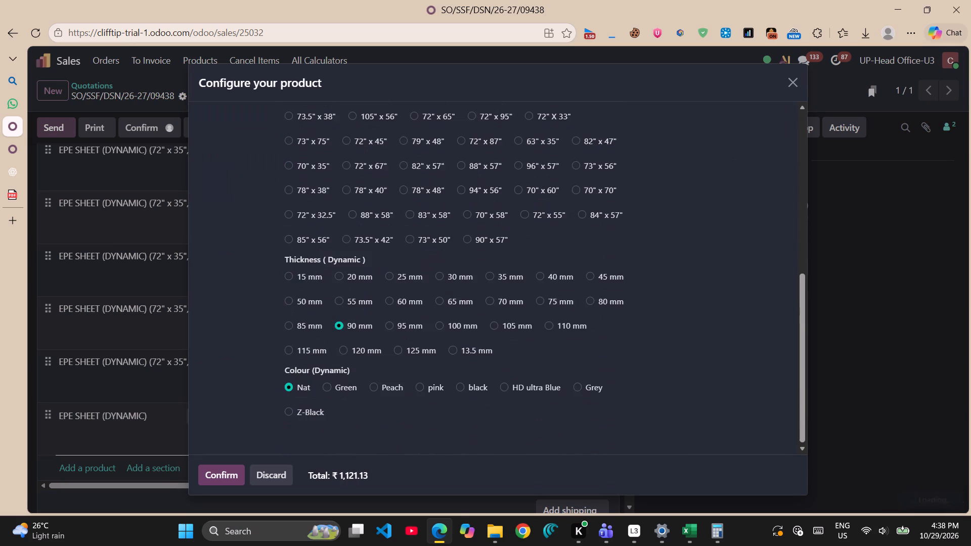
click(456, 391)
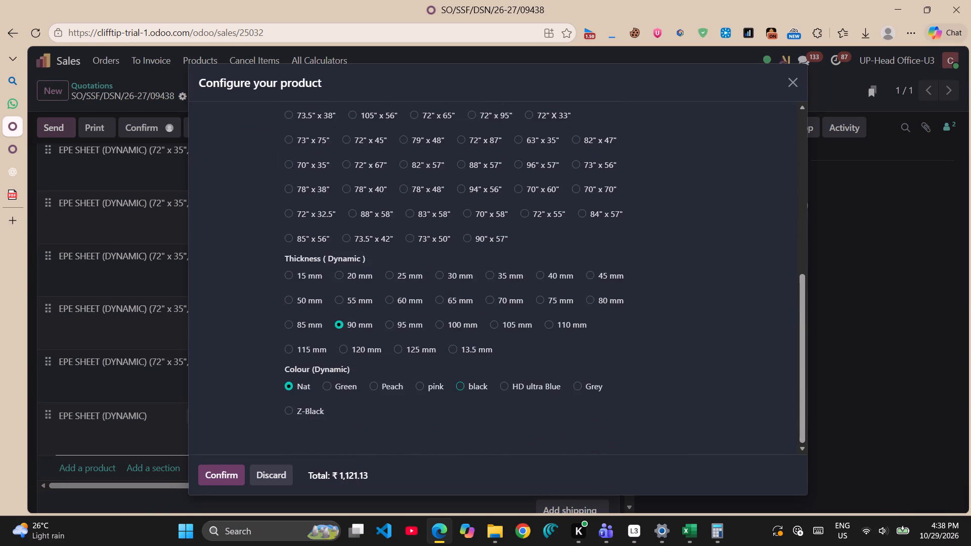
click(458, 388)
key(alt+Tab)
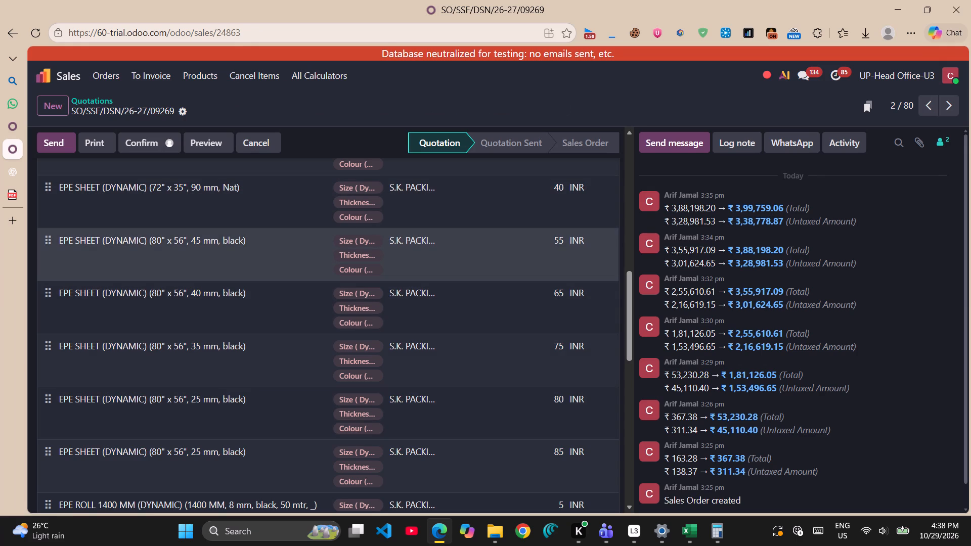
key(alt+Tab)
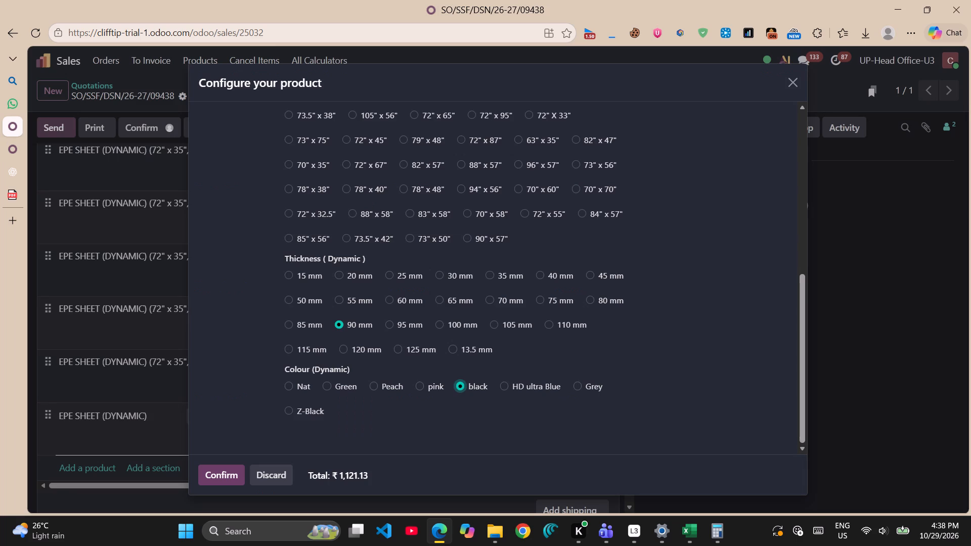
click(589, 271)
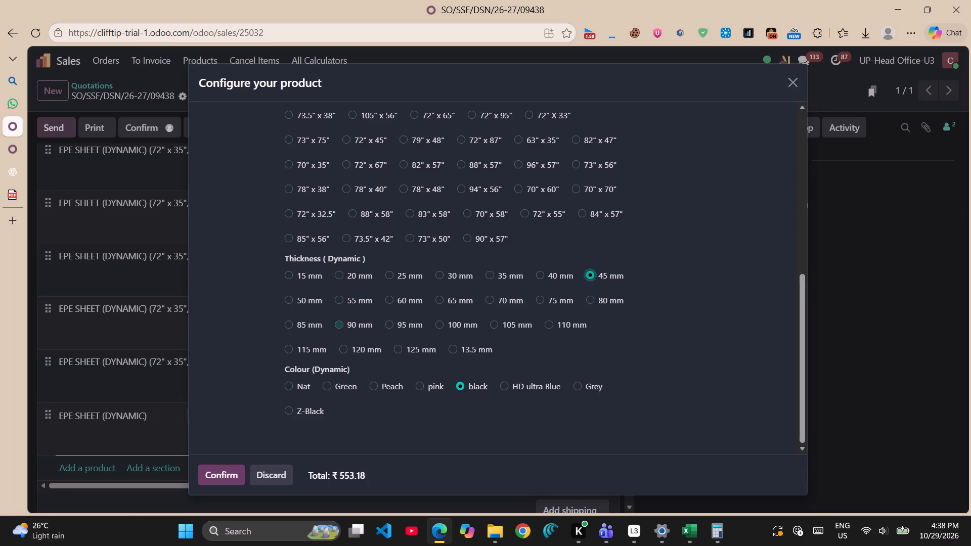
click(226, 478)
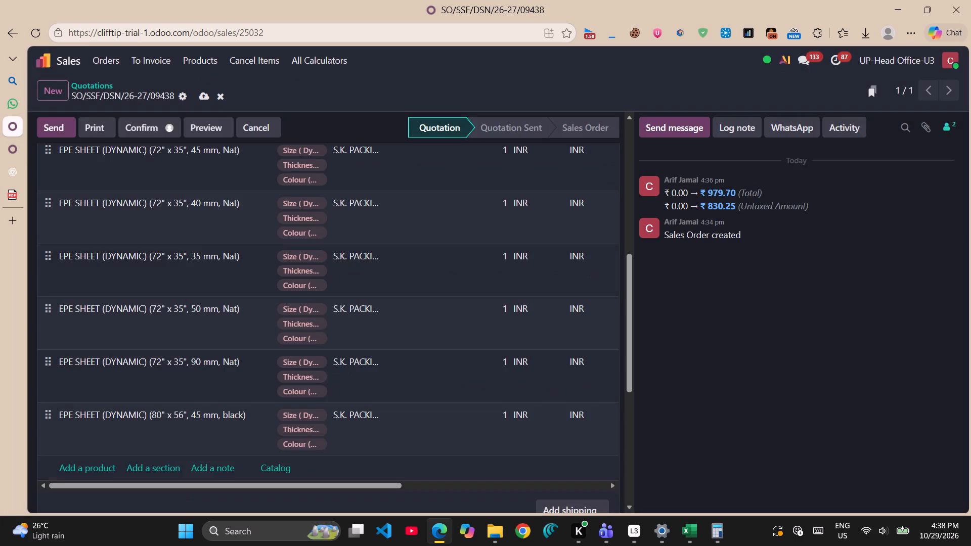
Add a seventh EPE SHEET (DYNAMIC) order line, 80" x 56", 25 mm, black, consulting the reference quotation for its specification.
scroll(170, 373, down, 1)
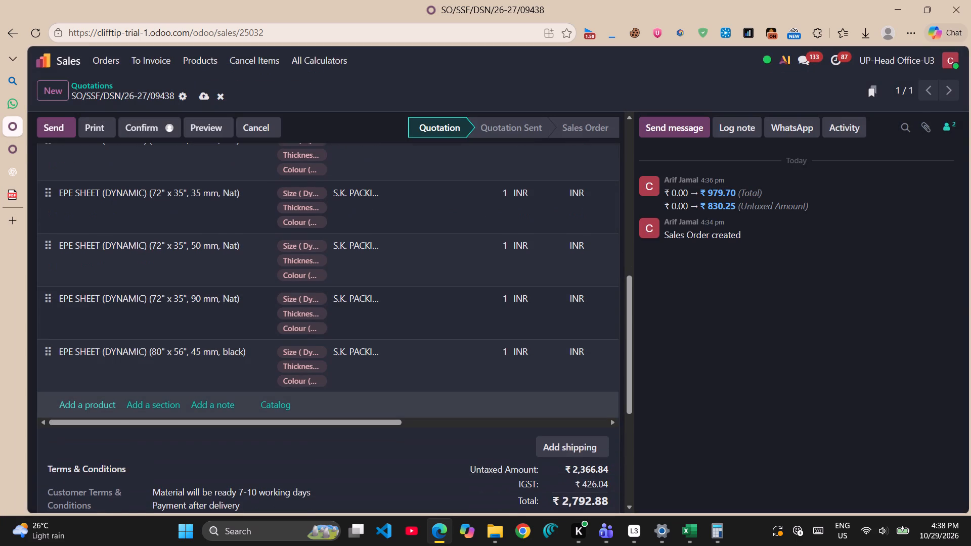
click(82, 403)
key(alt+Tab)
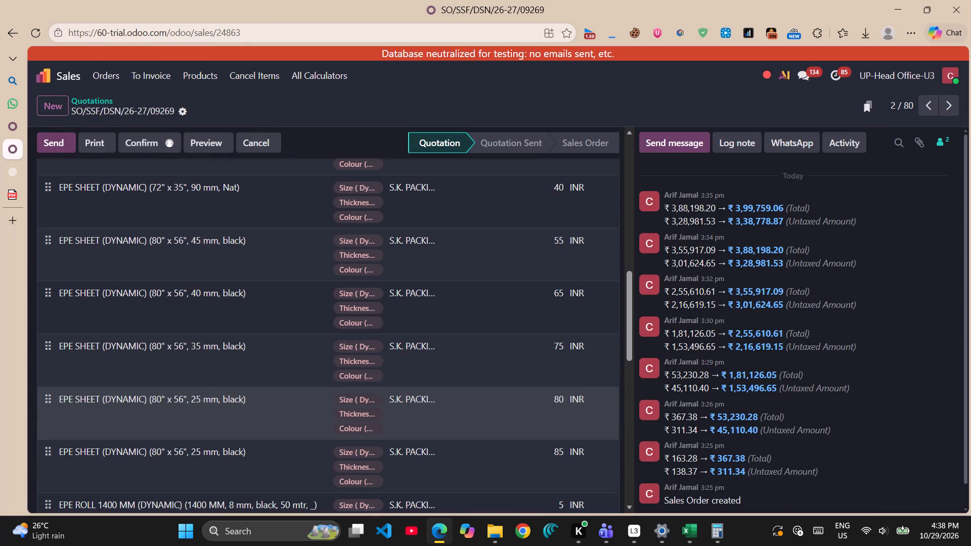
scroll(227, 319, down, 2)
scroll(227, 319, up, 2)
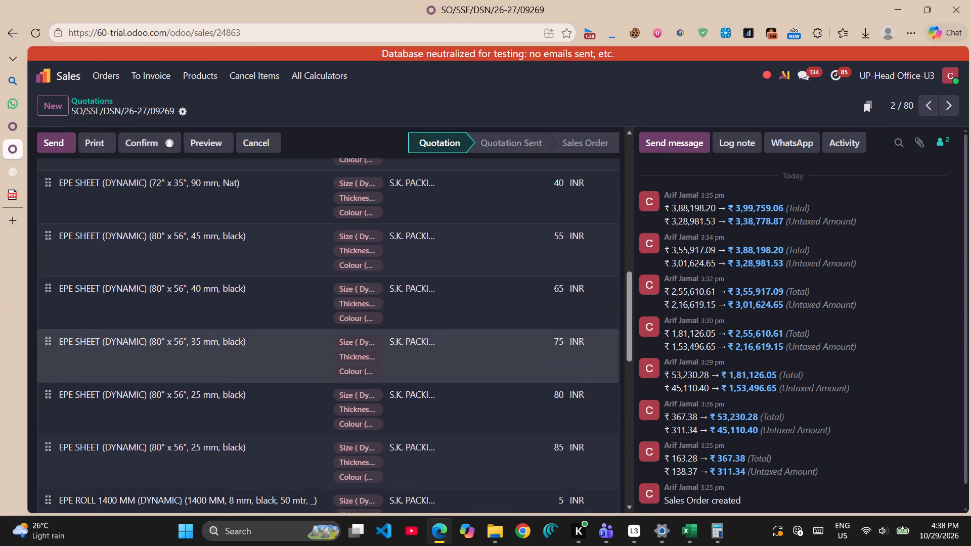
scroll(227, 317, down, 2)
scroll(227, 317, up, 1)
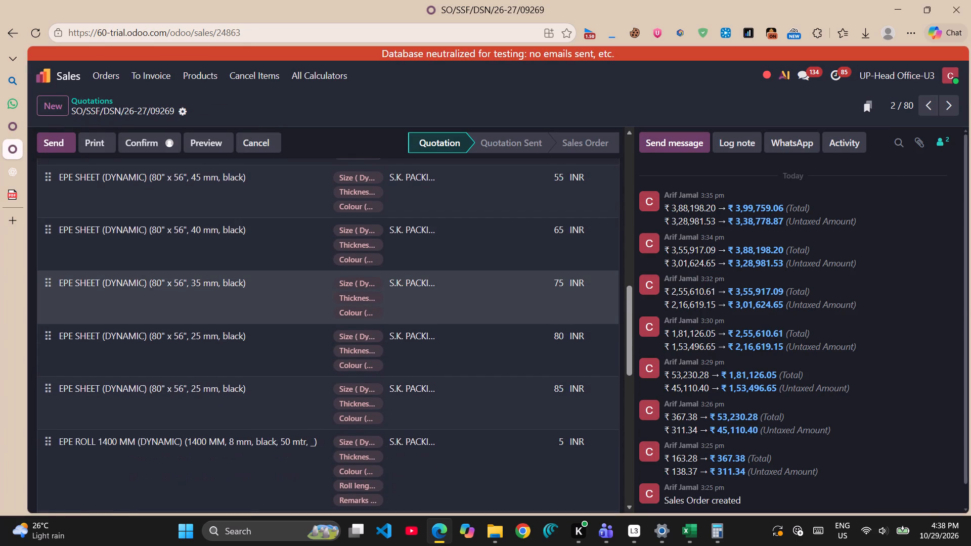
scroll(205, 274, up, 1)
scroll(205, 274, down, 2)
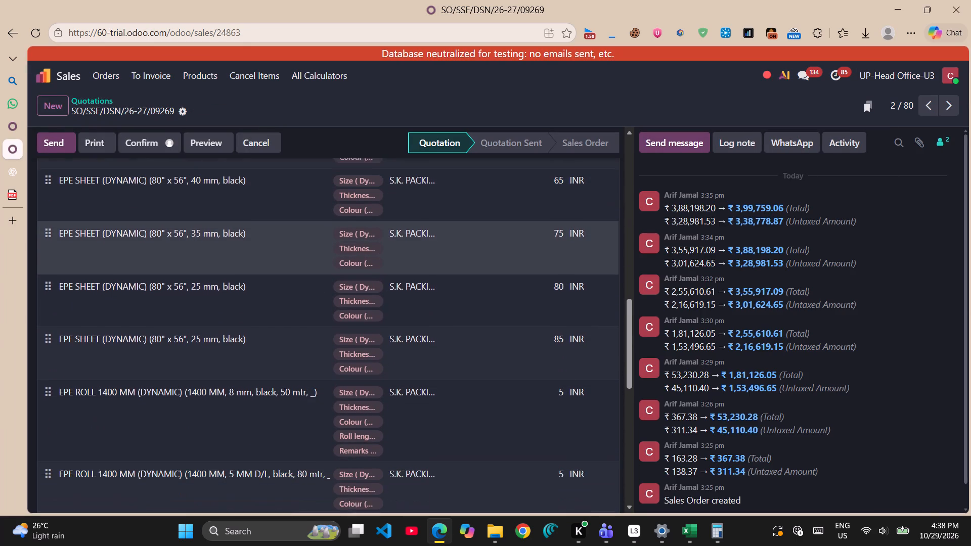
key(alt+Tab)
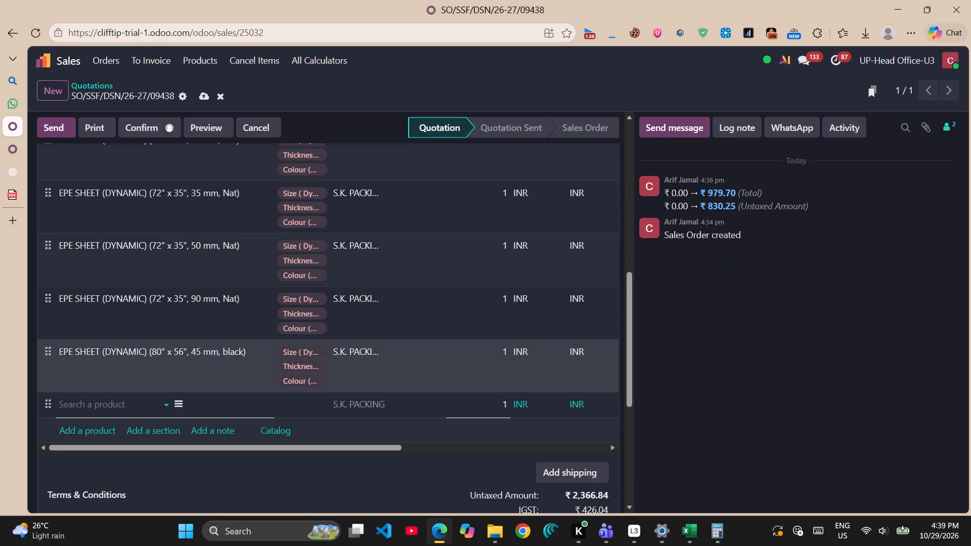
text(sh)
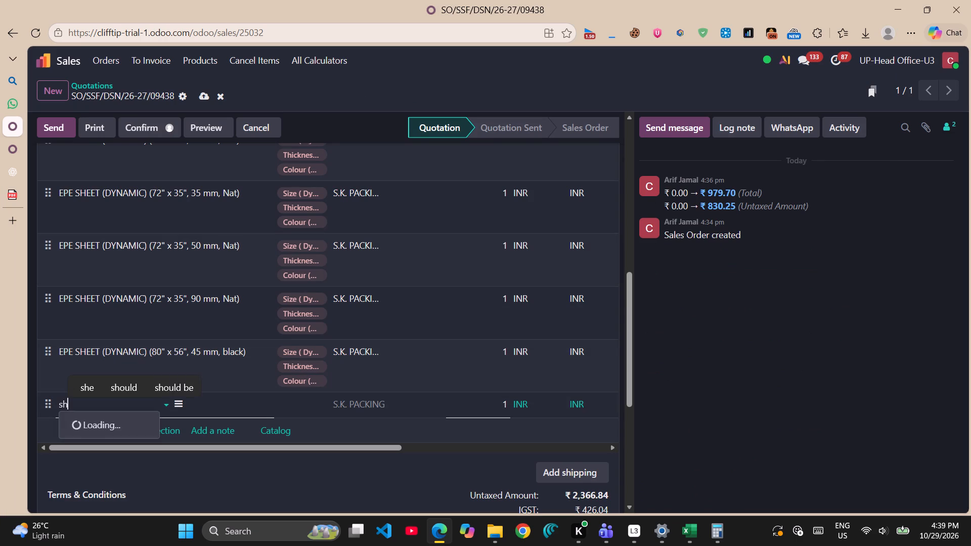
text(ee)
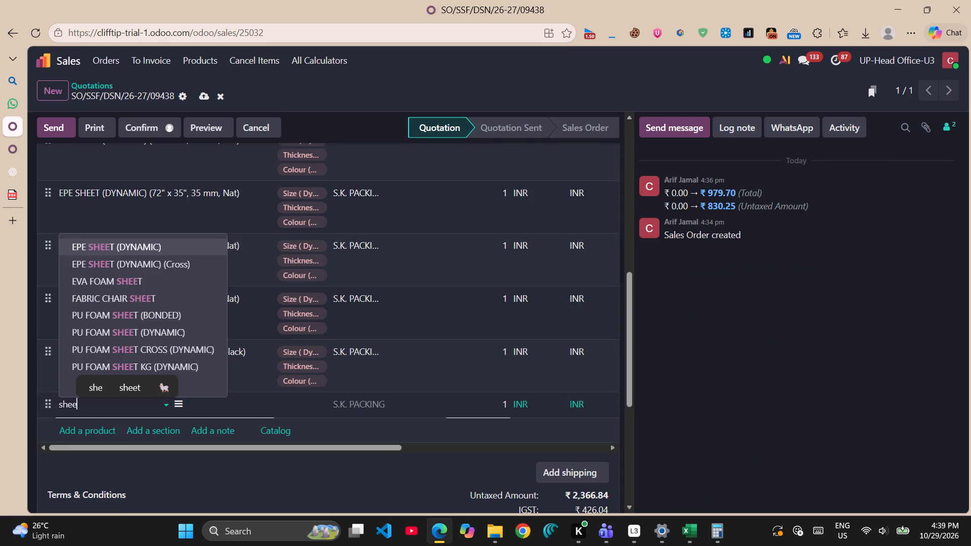
key(Return)
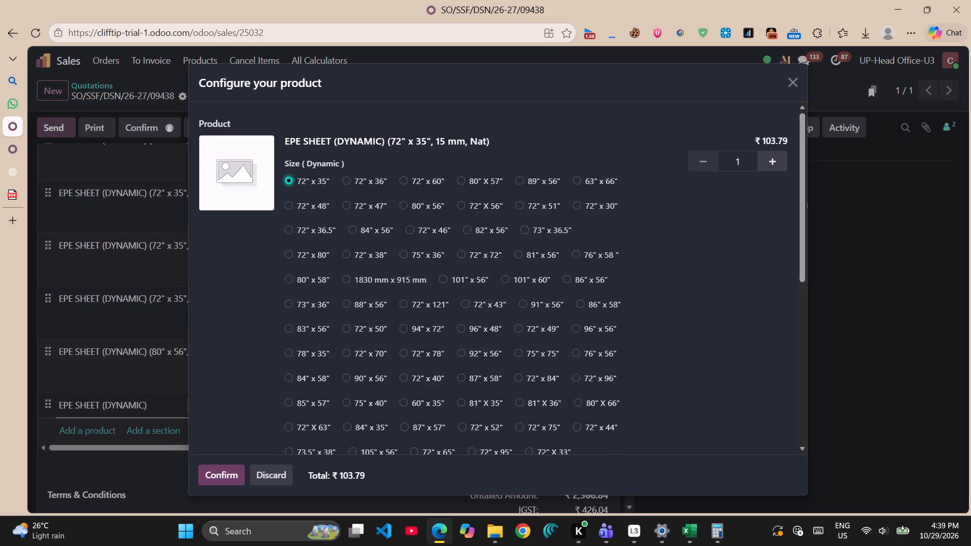
click(409, 207)
click(405, 207)
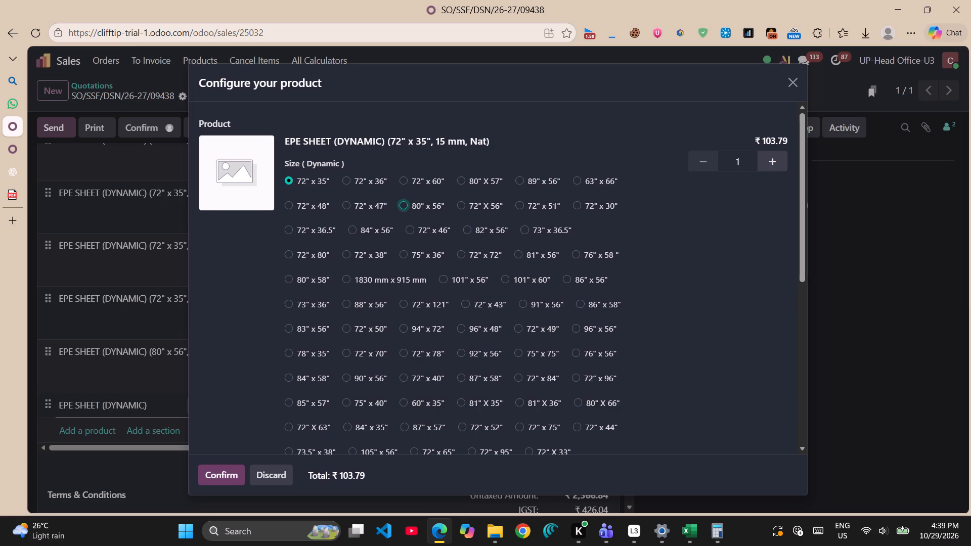
scroll(405, 266, down, 8)
key(alt+Tab)
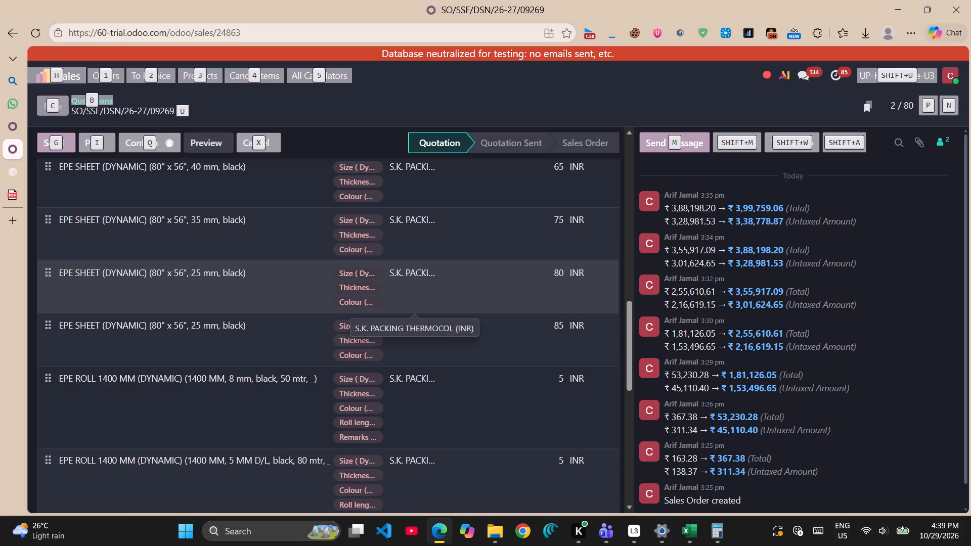
key(alt+Tab)
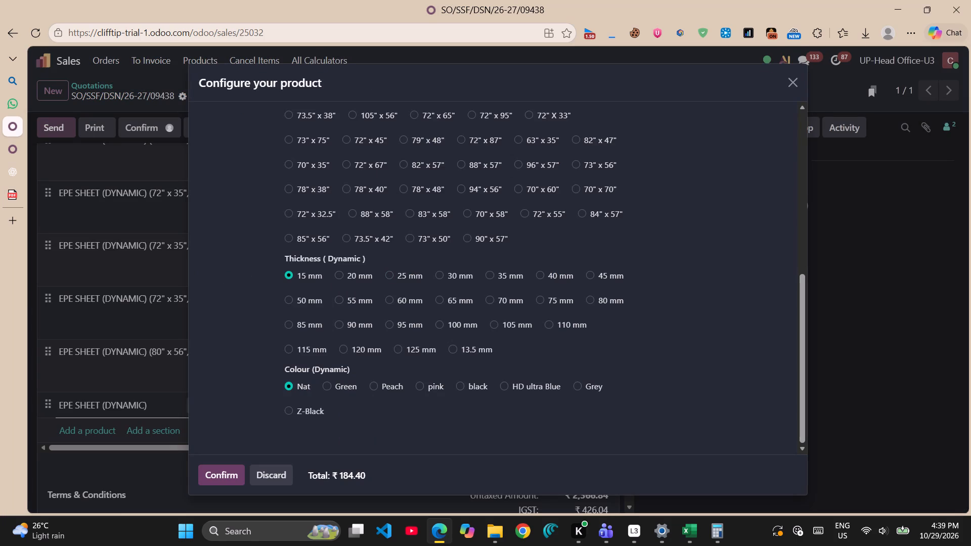
click(388, 276)
click(459, 389)
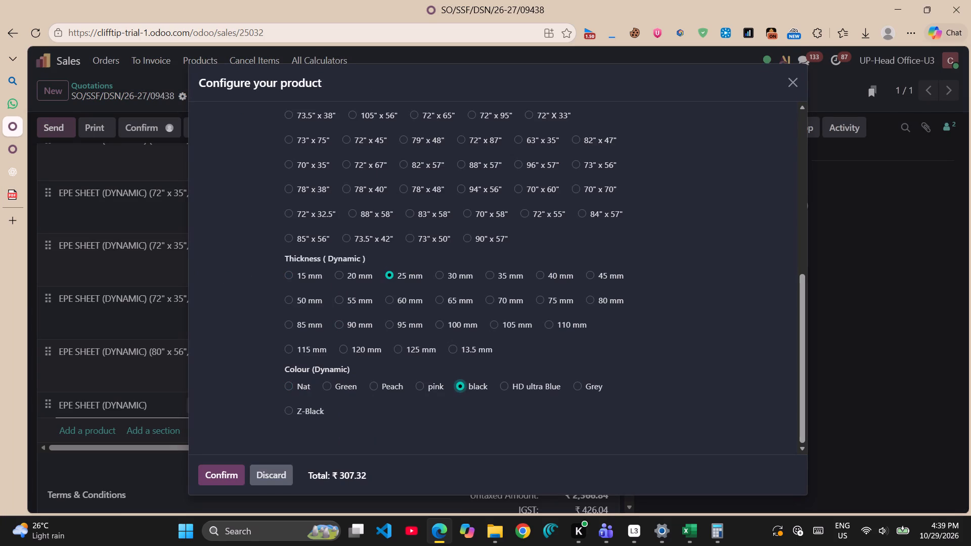
click(222, 466)
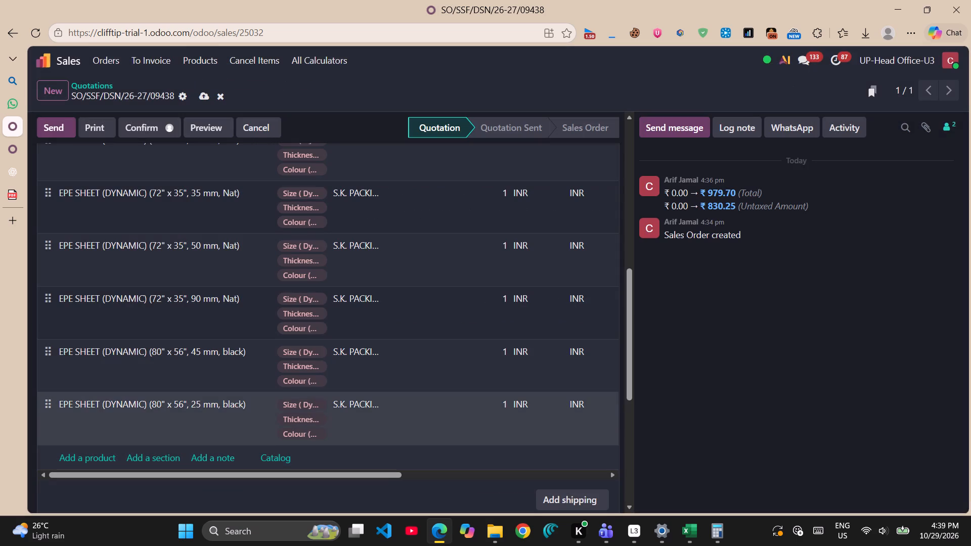
Add an eighth EPE SHEET (DYNAMIC) order line configured as 80" x 56", 40 mm, Nat, consulting the reference quotation.
click(87, 449)
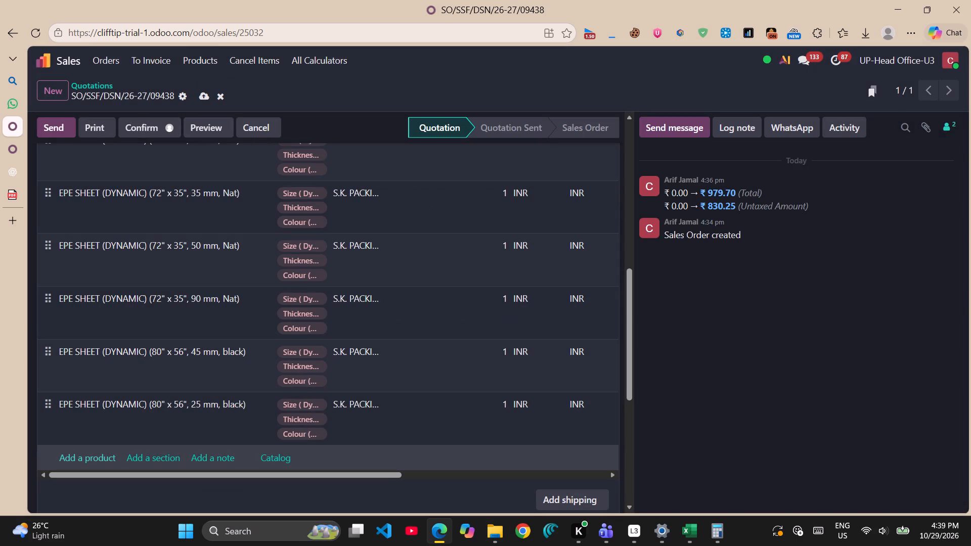
click(93, 457)
text(shee)
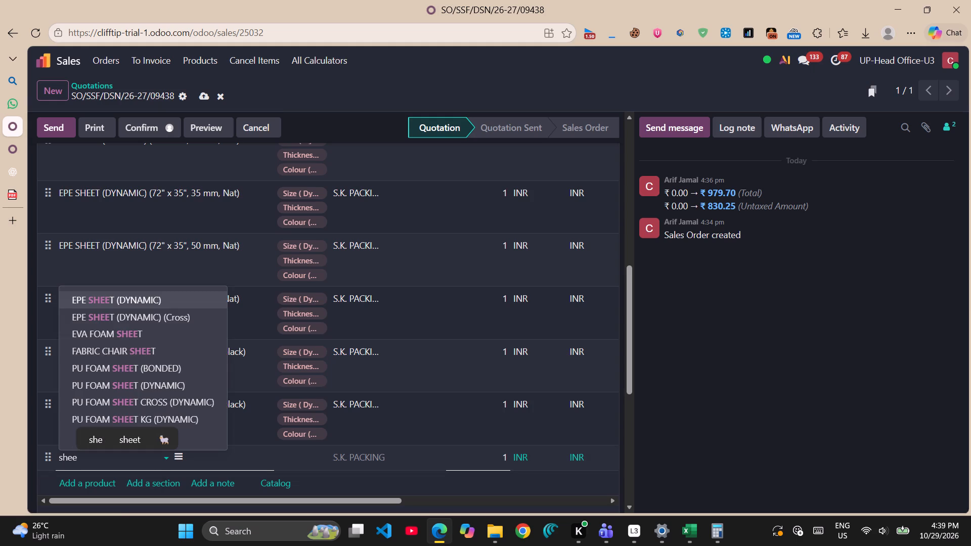
key(Return)
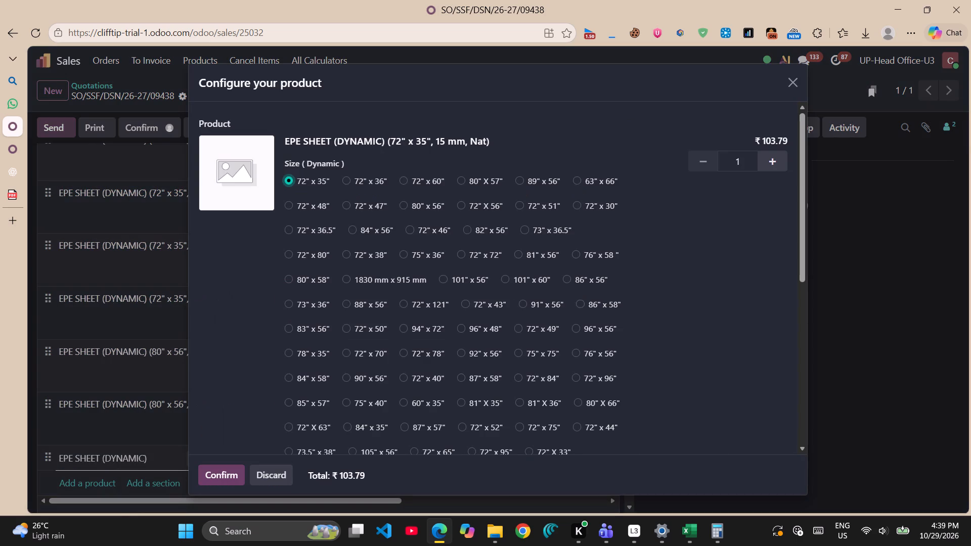
click(405, 207)
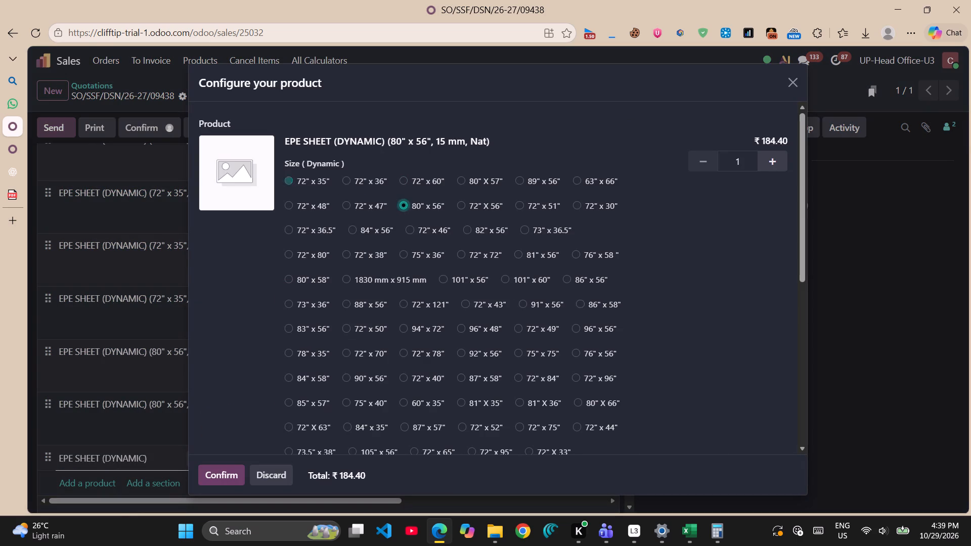
scroll(400, 224, down, 6)
key(alt+Tab)
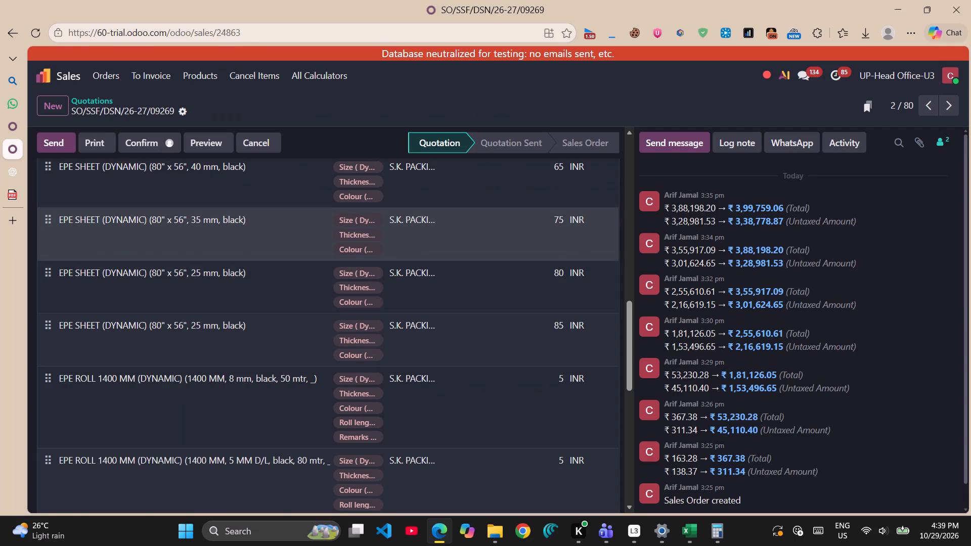
key(alt+Tab)
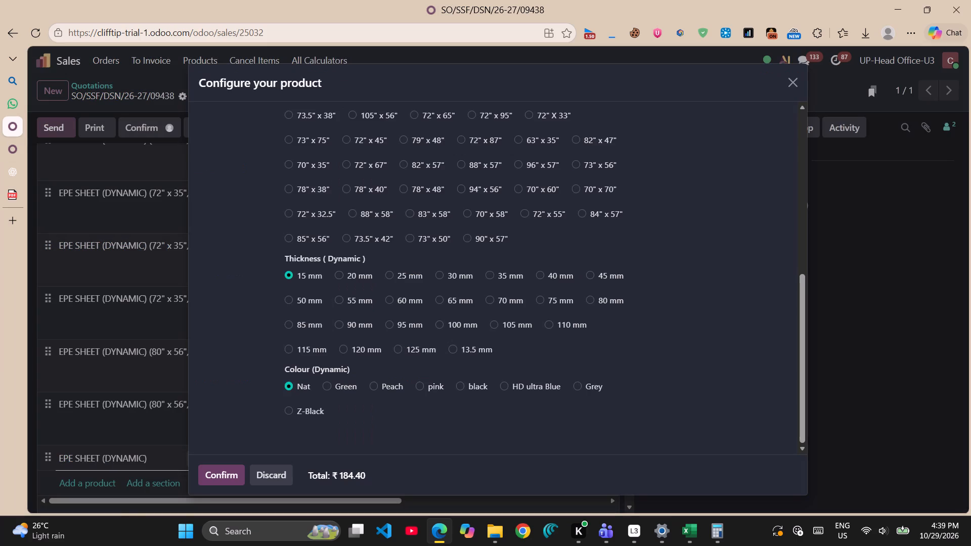
drag(189, 276, 295, 268)
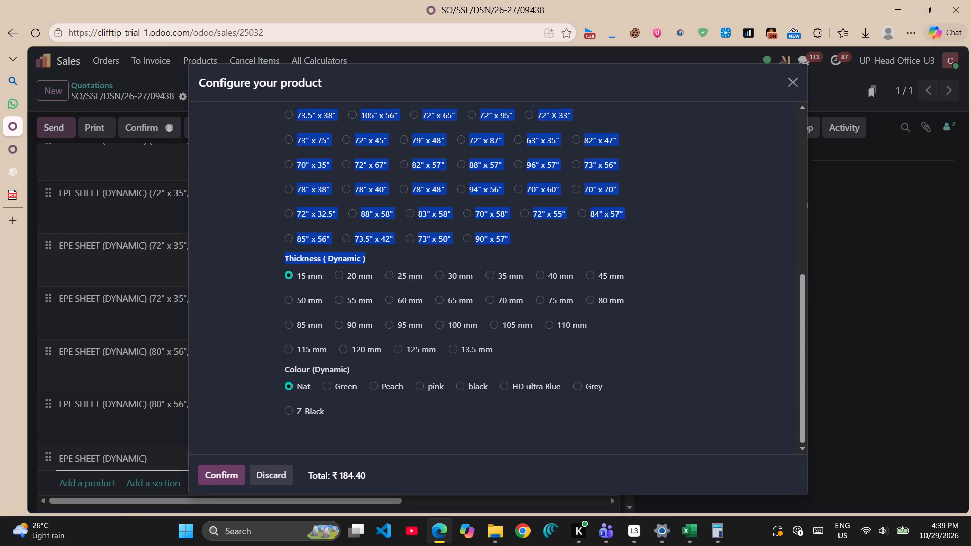
click(579, 268)
click(543, 276)
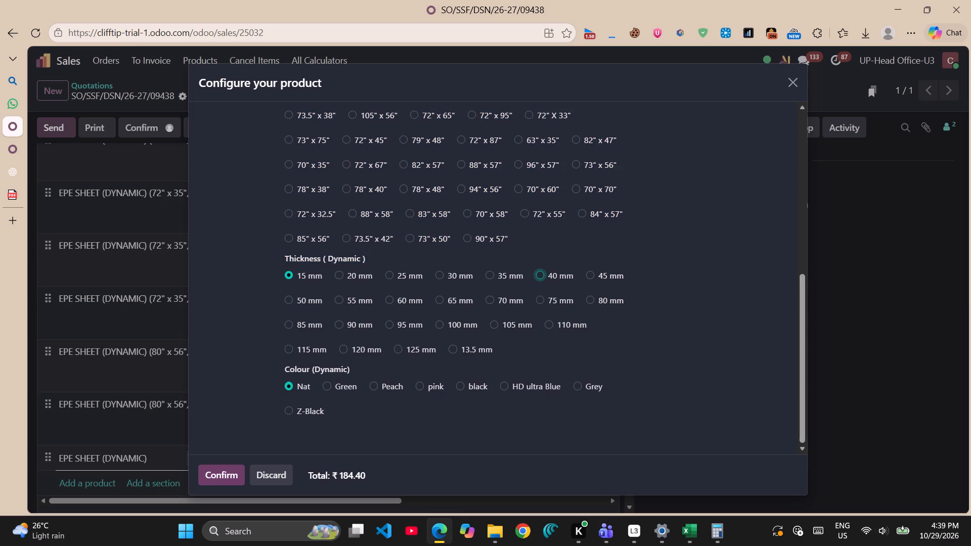
click(238, 473)
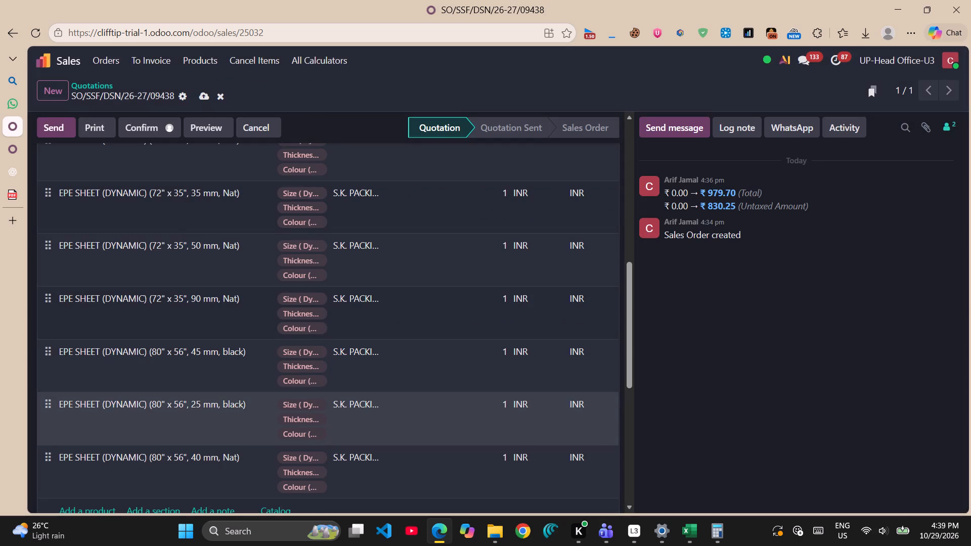
Compare the 80" x 56" EPE SHEET lines of the new quotation with those in the reference quotation.
key(alt+Tab)
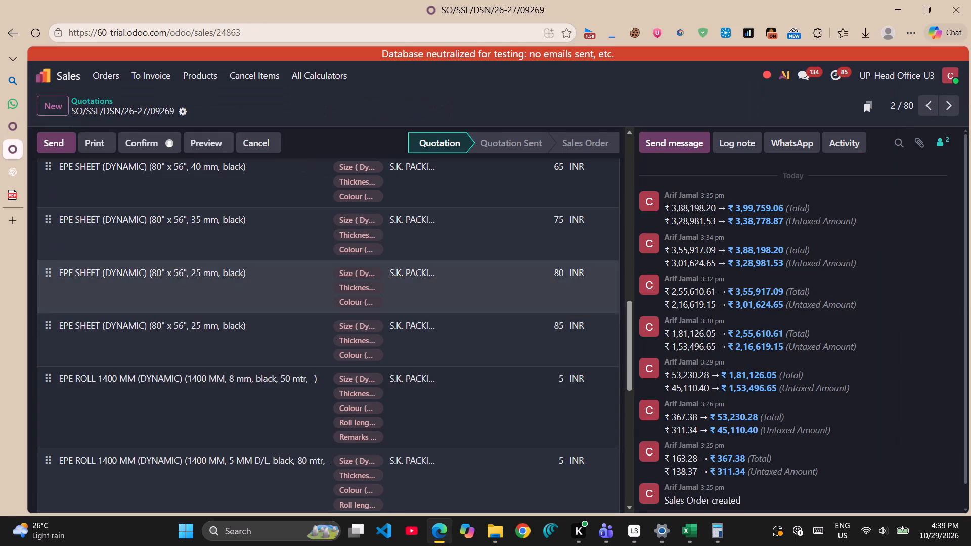
scroll(258, 230, up, 1)
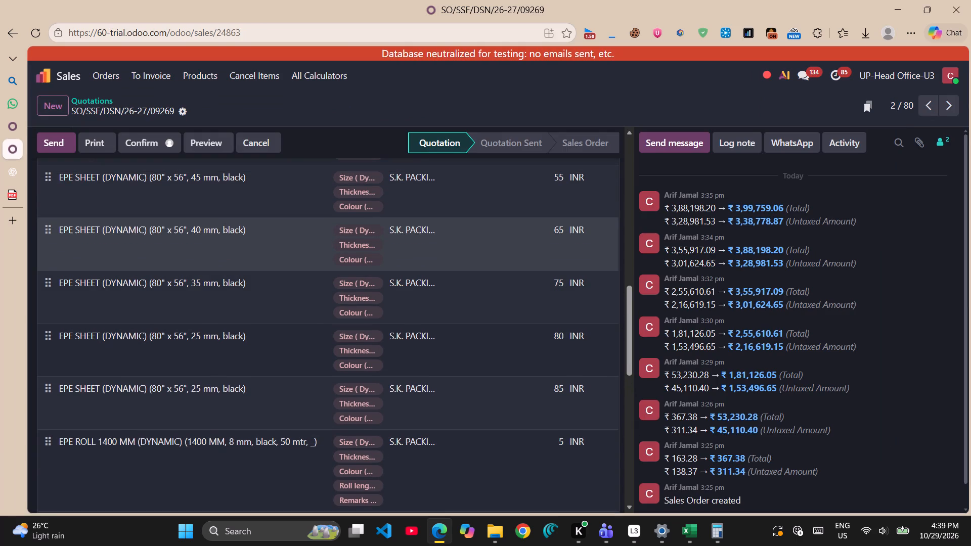
scroll(258, 230, up, 1)
scroll(258, 230, down, 1)
key(alt+Tab)
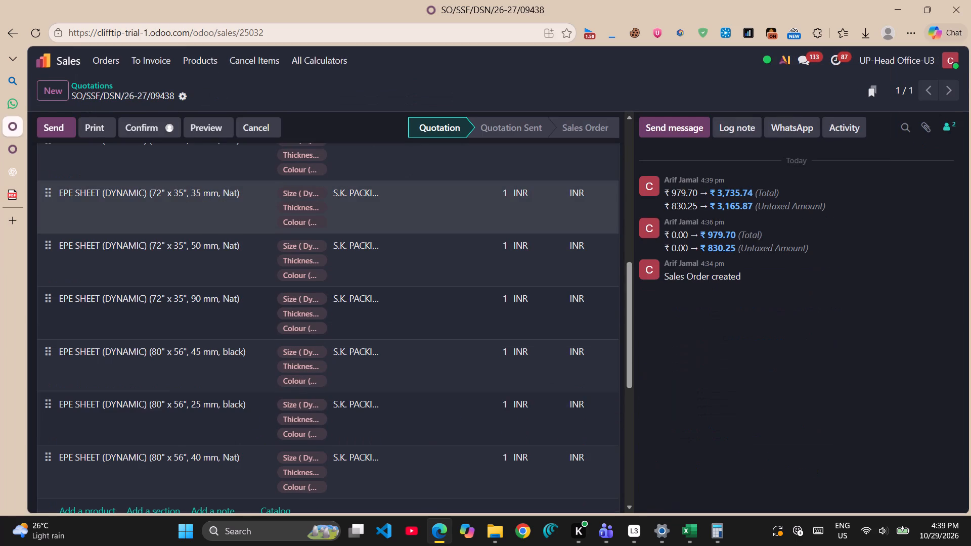
scroll(258, 230, down, 1)
scroll(258, 230, up, 1)
scroll(258, 230, down, 1)
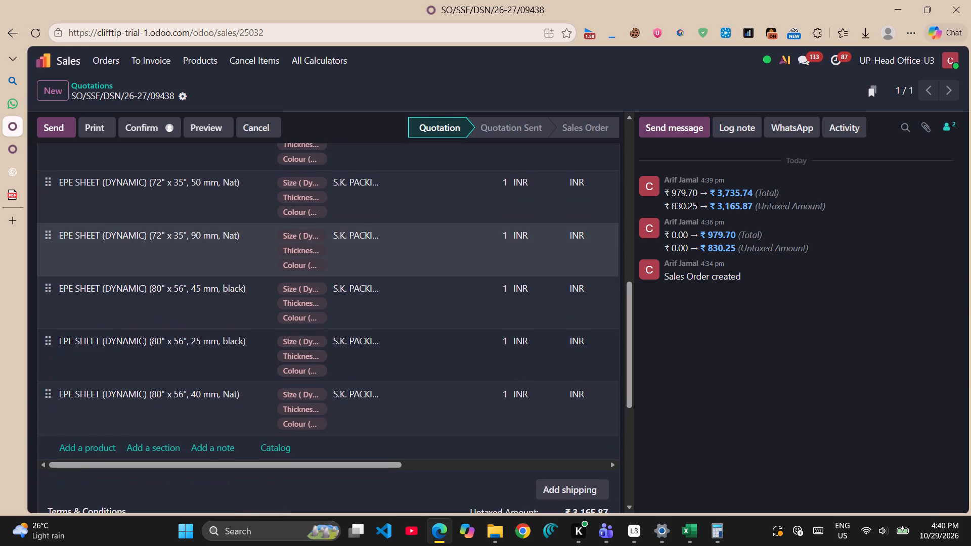
scroll(258, 230, down, 1)
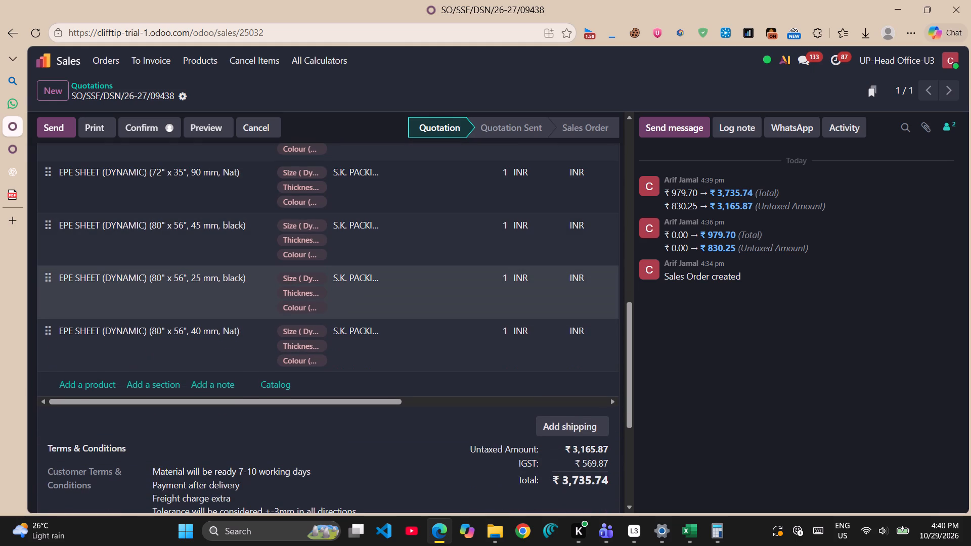
Reconfigure the seventh order line, the 80" x 56" black EPE SHEET, to 40 mm thickness to match the reference quotation.
click(215, 277)
key(alt+Tab)
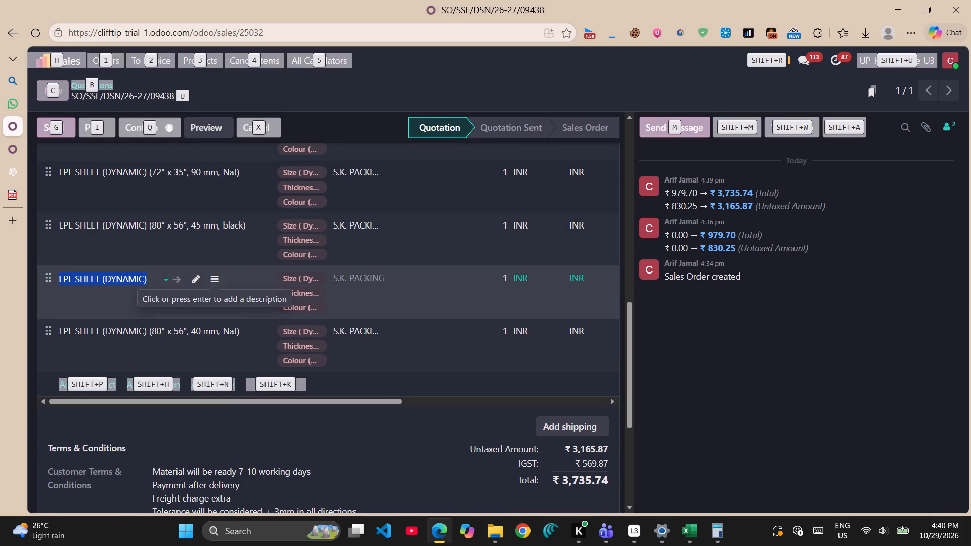
scroll(215, 277, up, 1)
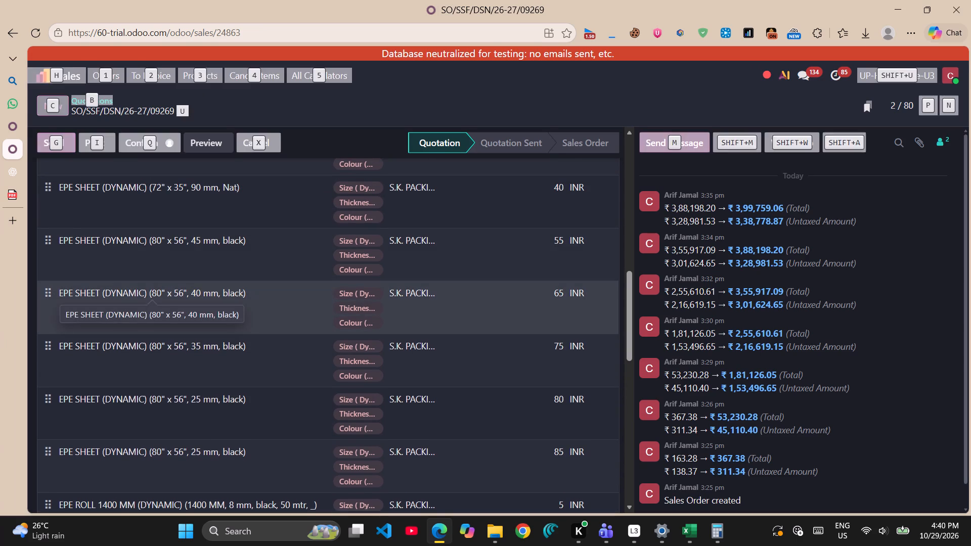
key(alt+Tab)
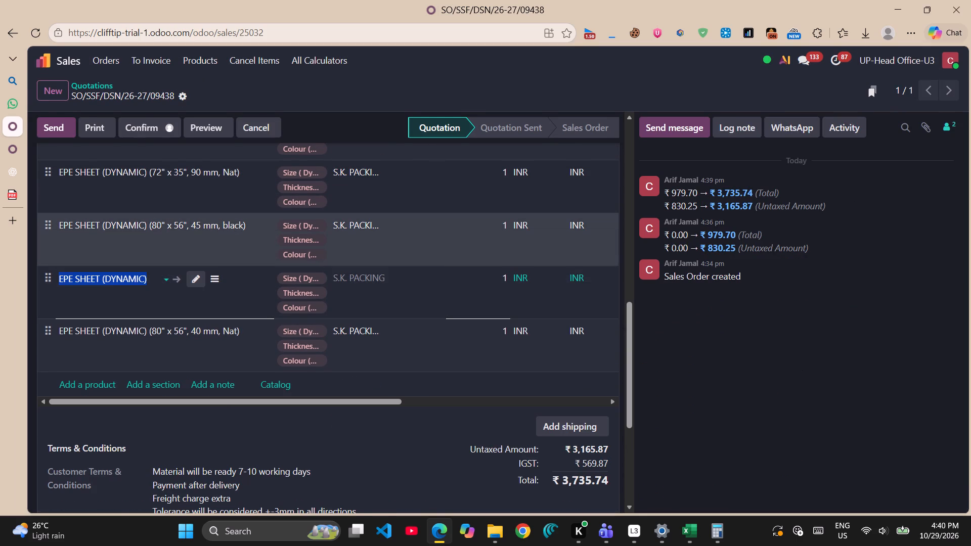
click(212, 219)
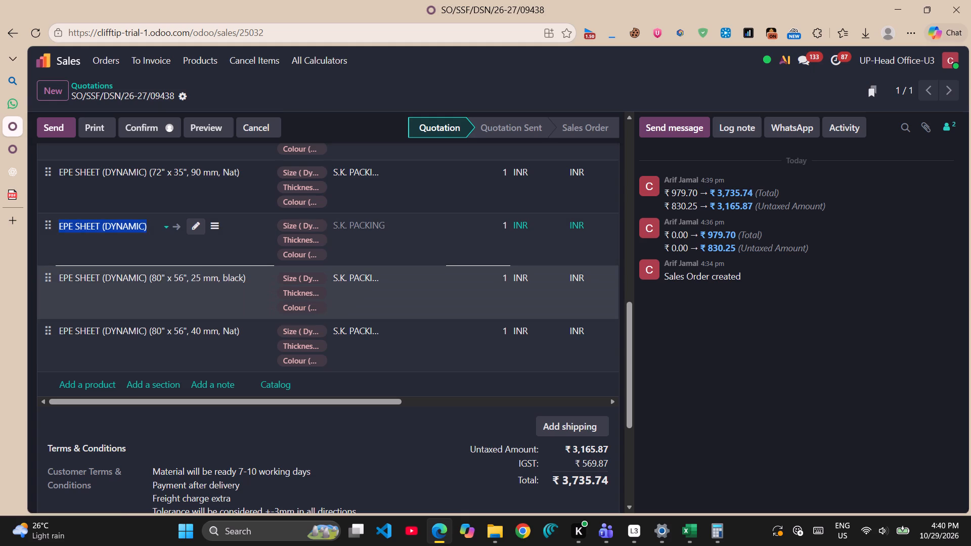
click(243, 274)
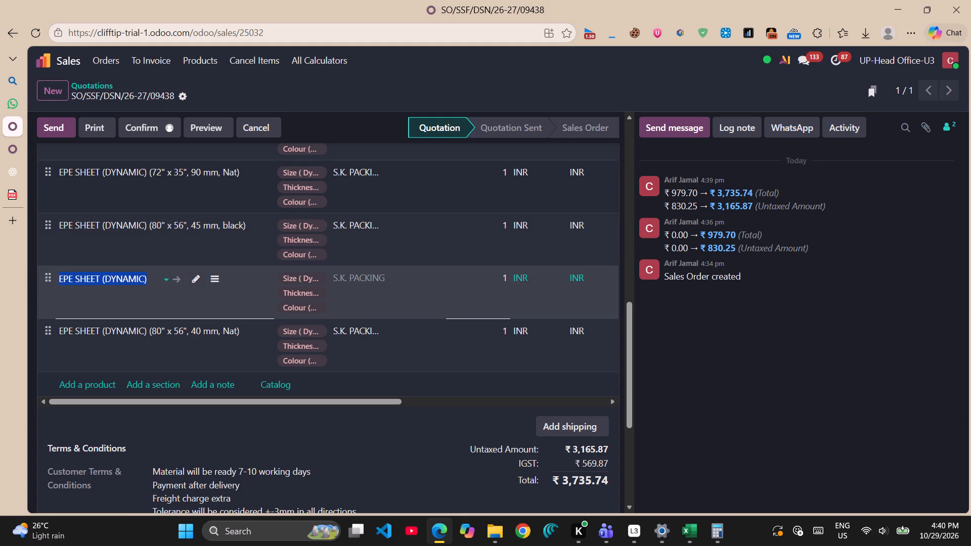
click(193, 272)
scroll(477, 295, down, 2)
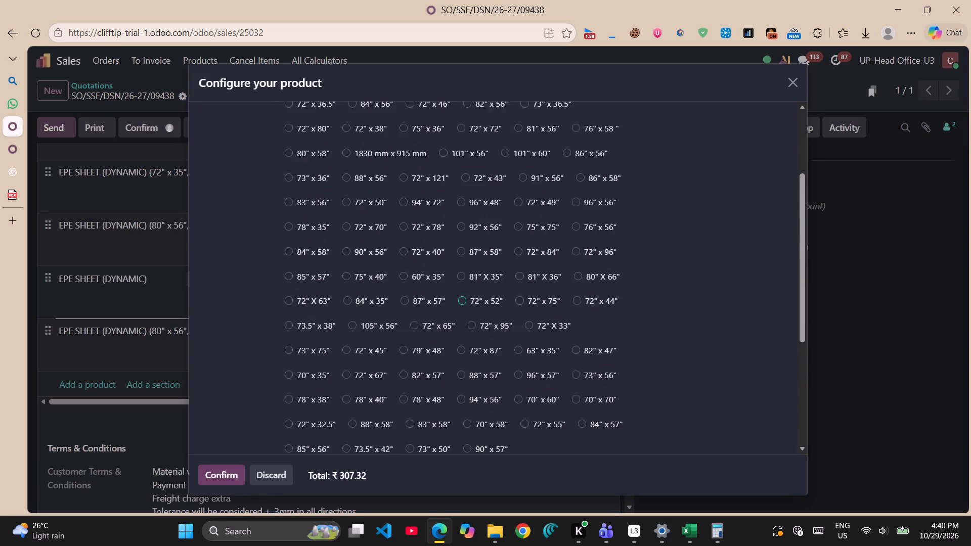
scroll(481, 295, down, 3)
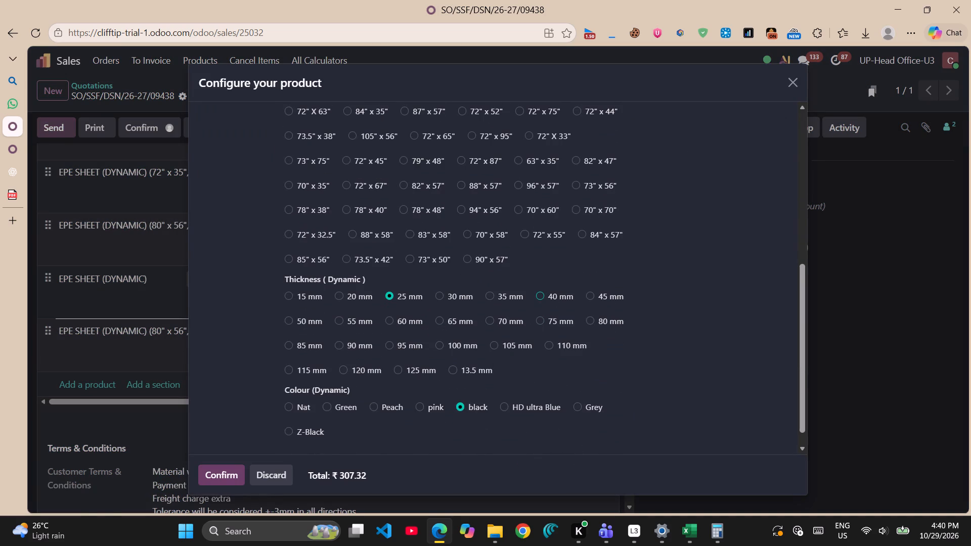
click(543, 295)
click(217, 464)
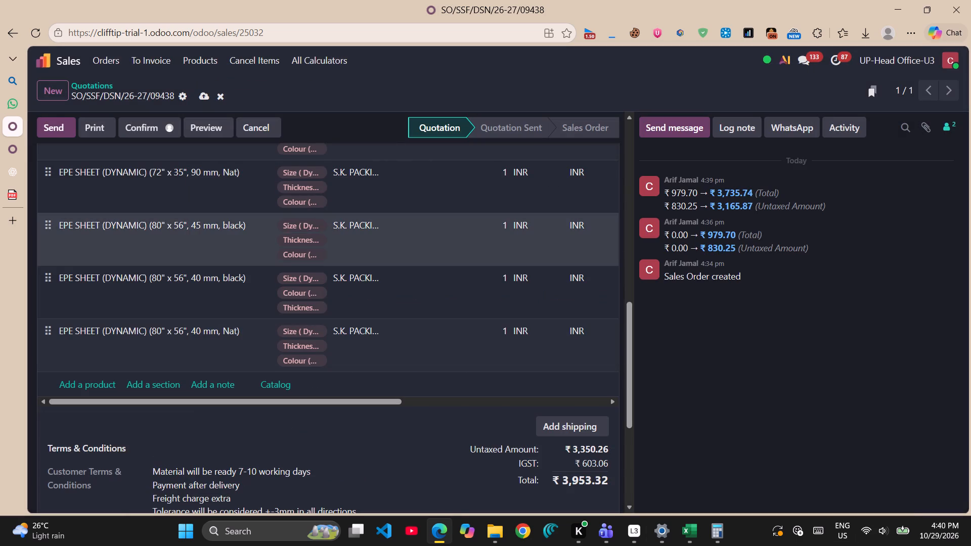
Reconfigure the eighth EPE SHEET (DYNAMIC) order line to 35 mm thickness and black colour, matching the reference quotation.
key(alt+Tab)
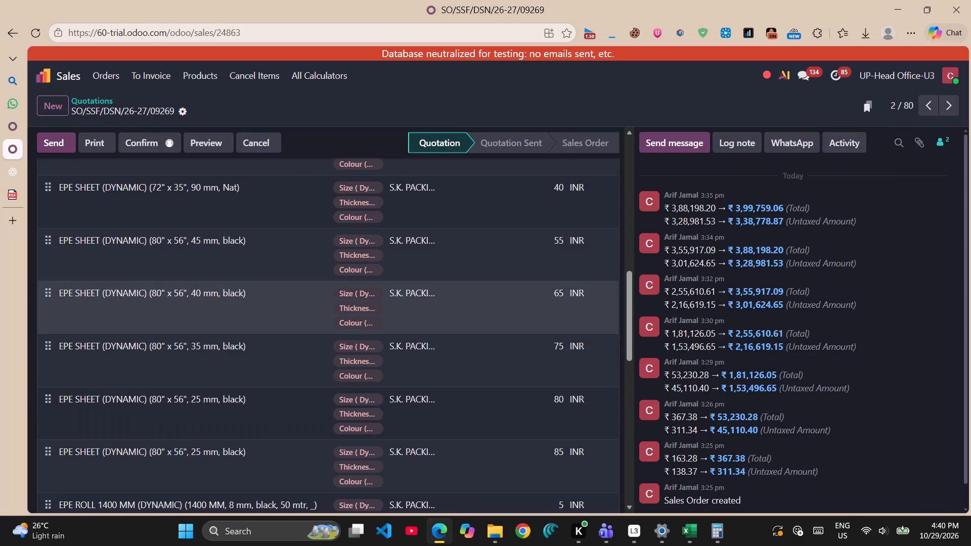
key(alt+Tab)
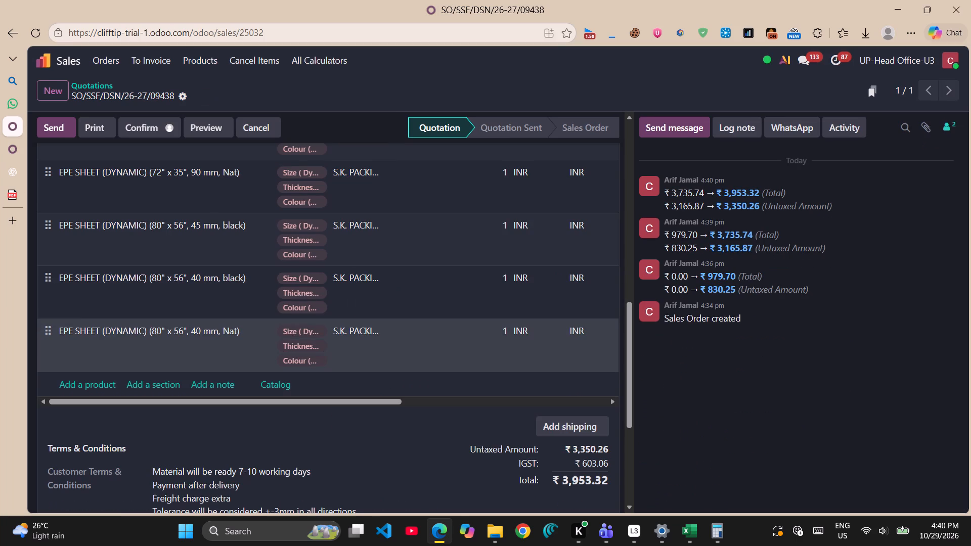
click(198, 335)
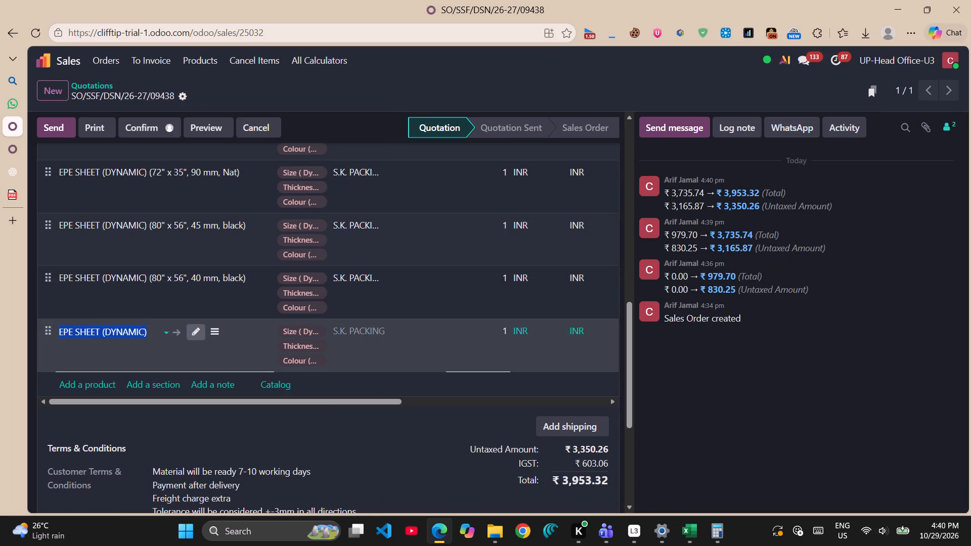
click(197, 332)
scroll(320, 283, down, 3)
scroll(382, 281, down, 2)
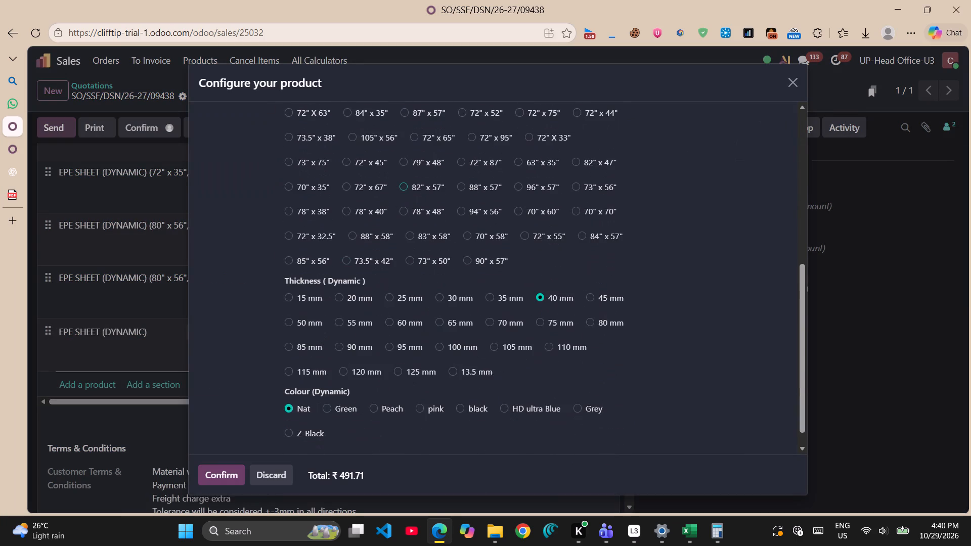
click(490, 296)
scroll(434, 328, down, 3)
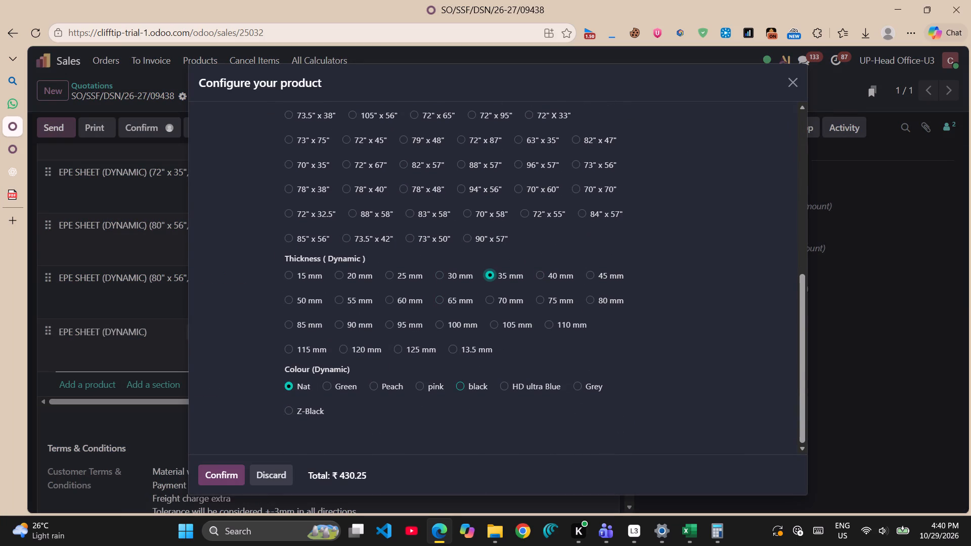
click(460, 385)
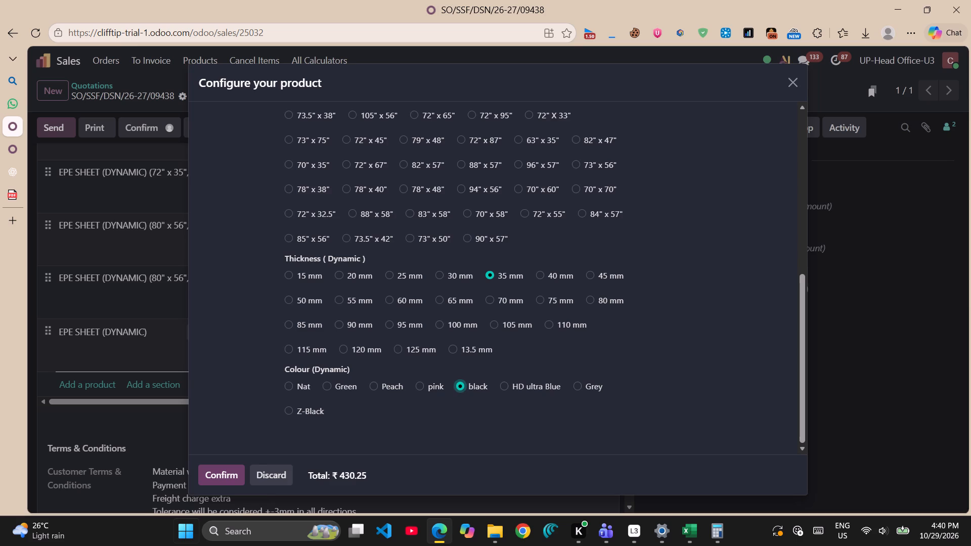
click(209, 481)
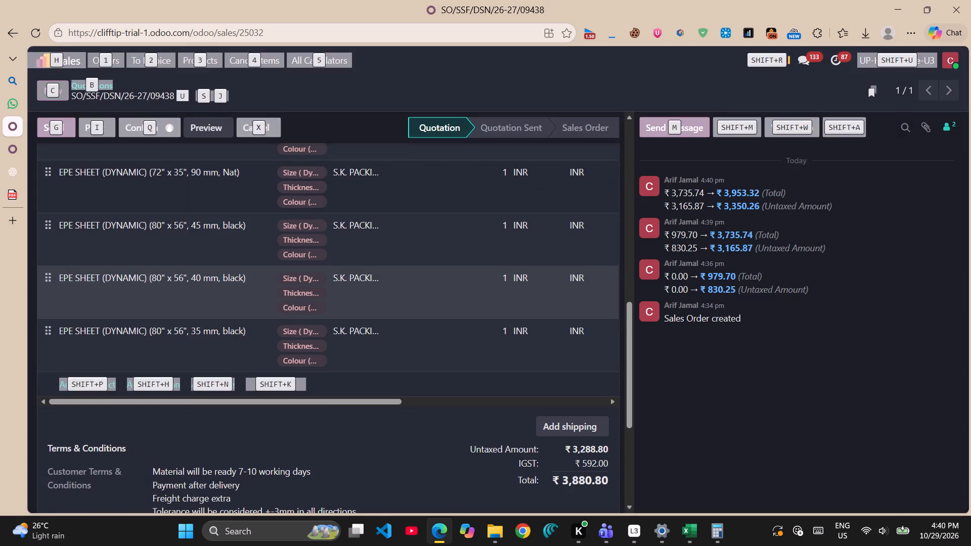
Check the reference quotation and add a ninth order line with the product EPE SHEET (DYNAMIC).
key(alt+Tab)
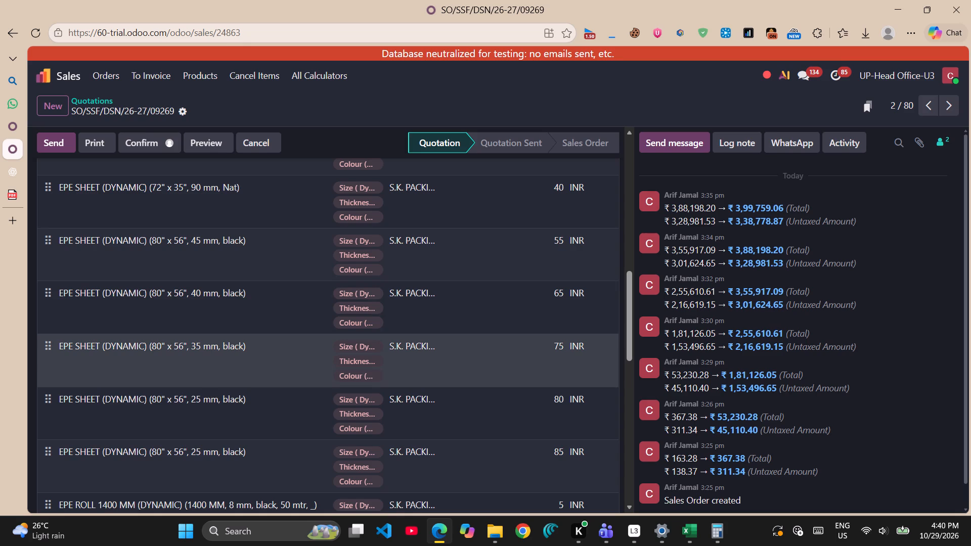
key(alt+Tab)
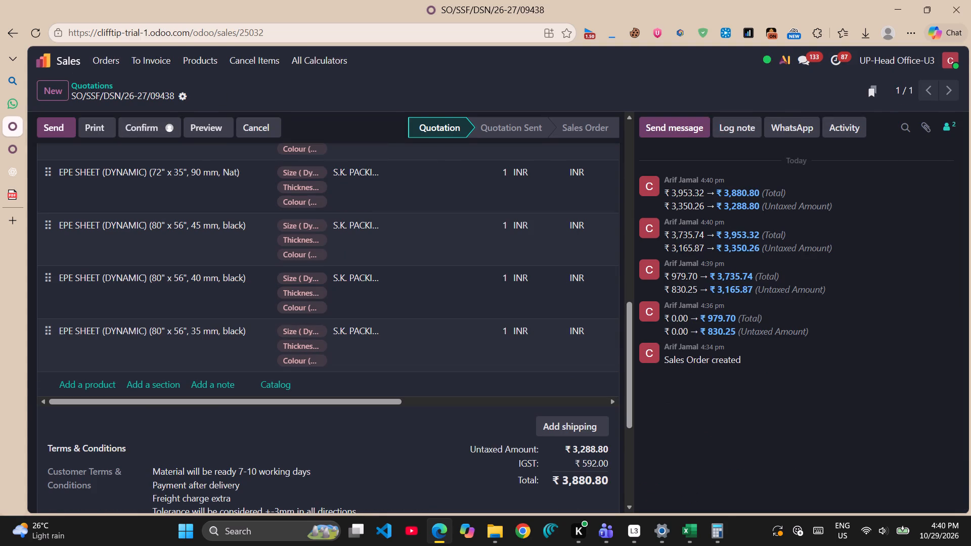
click(109, 389)
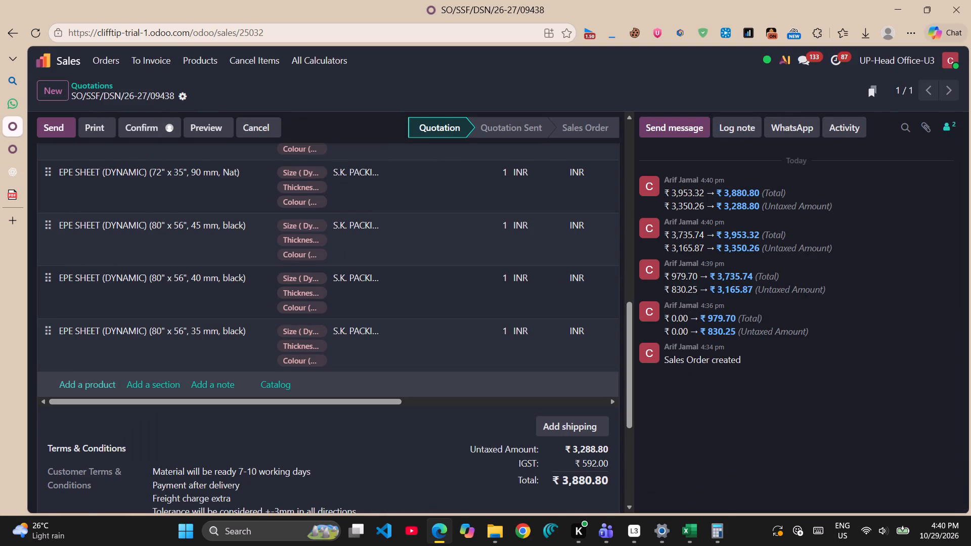
text(sg)
text(ee)
key(BackSpace)
key(BackSpace)
key(BackSpace)
text(hwe)
key(BackSpace)
key(BackSpace)
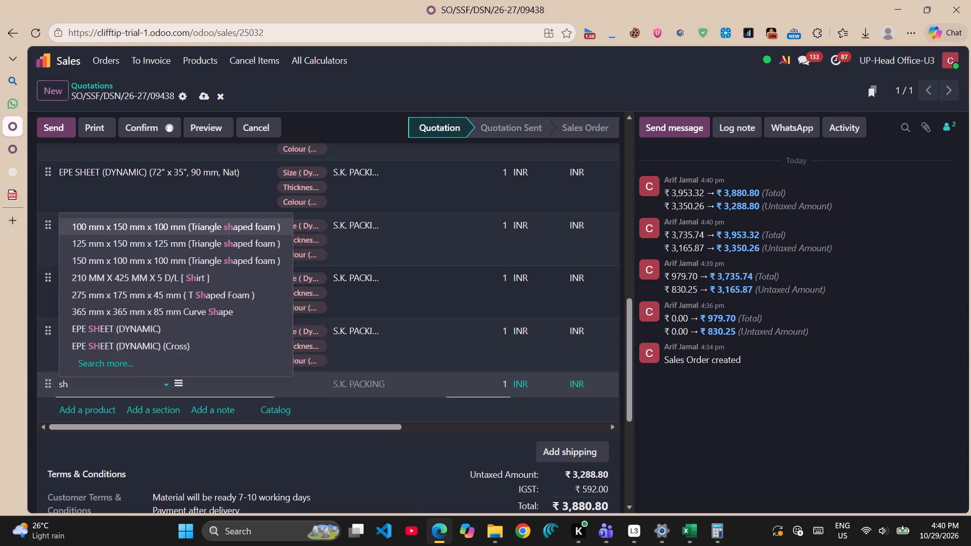
text(ee)
key(Return)
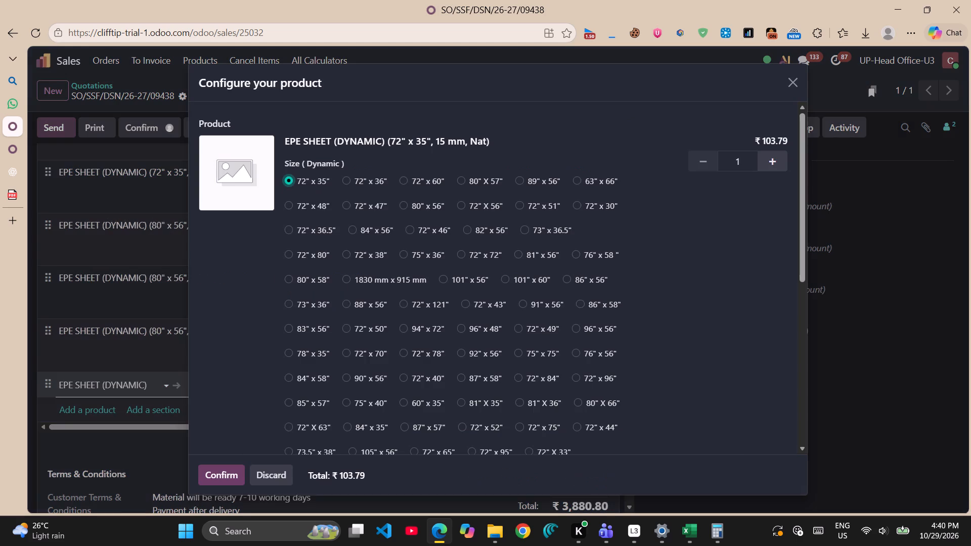
Configure the ninth EPE SHEET (DYNAMIC) line as 80" x 56", 45 mm, black, consulting the reference quotation.
scroll(459, 224, down, 5)
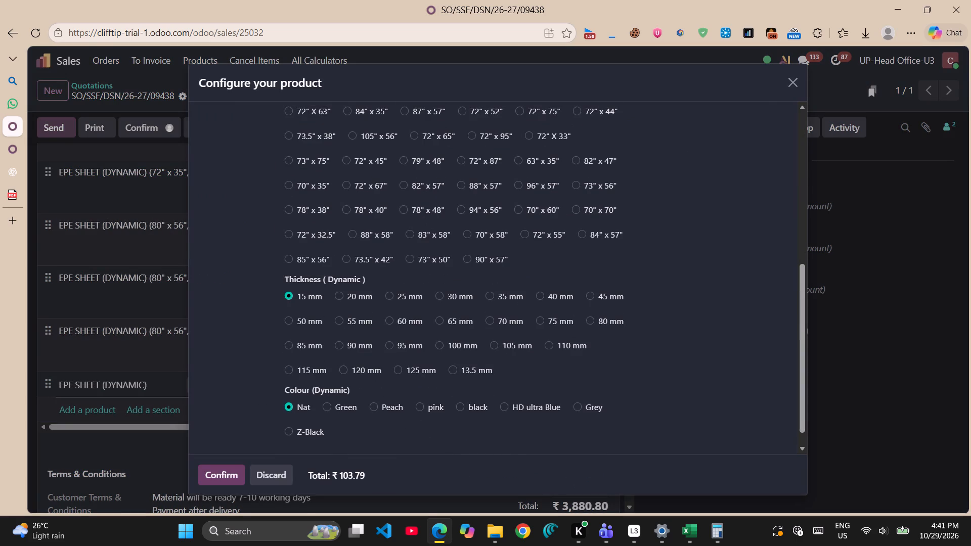
key(alt+Tab)
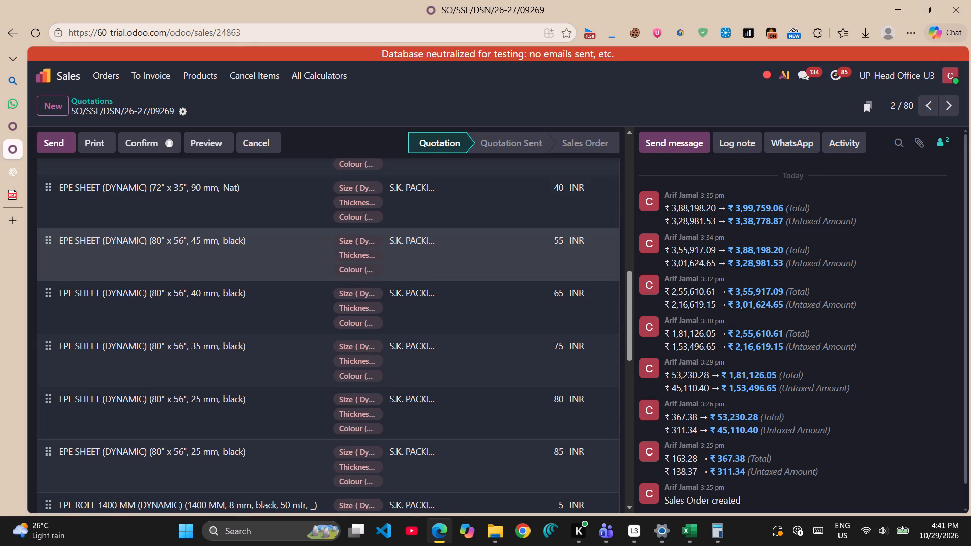
key(alt+Tab)
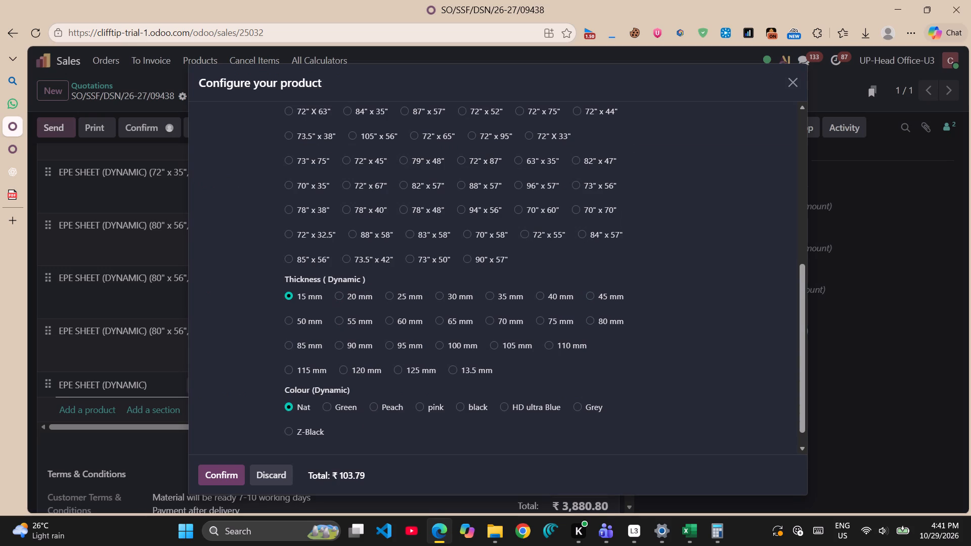
click(594, 299)
click(591, 297)
scroll(587, 288, up, 5)
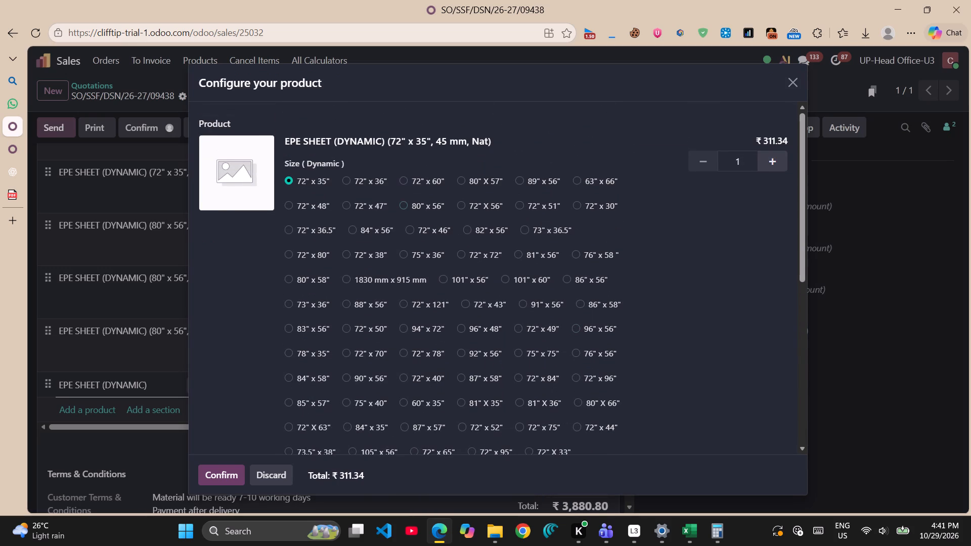
click(403, 205)
scroll(403, 205, down, 5)
scroll(343, 288, down, 2)
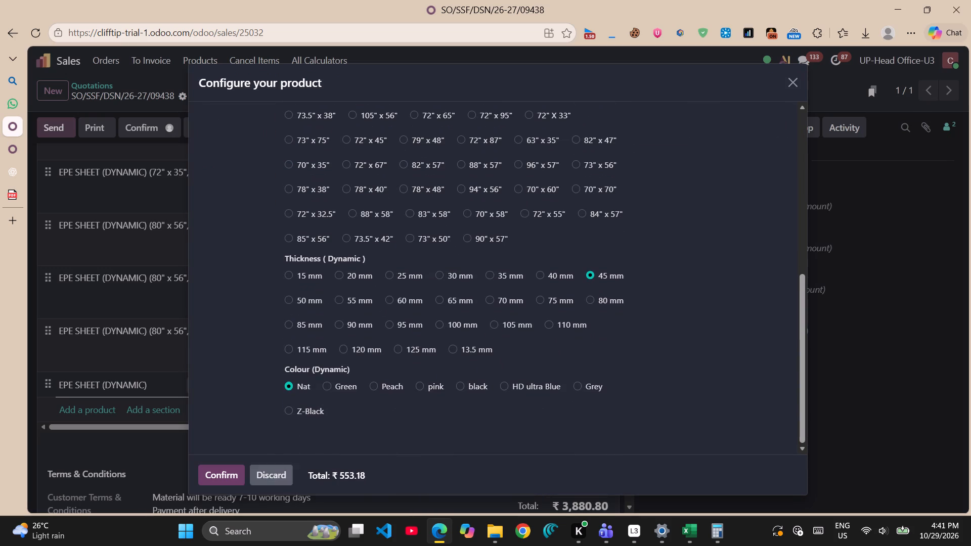
click(457, 385)
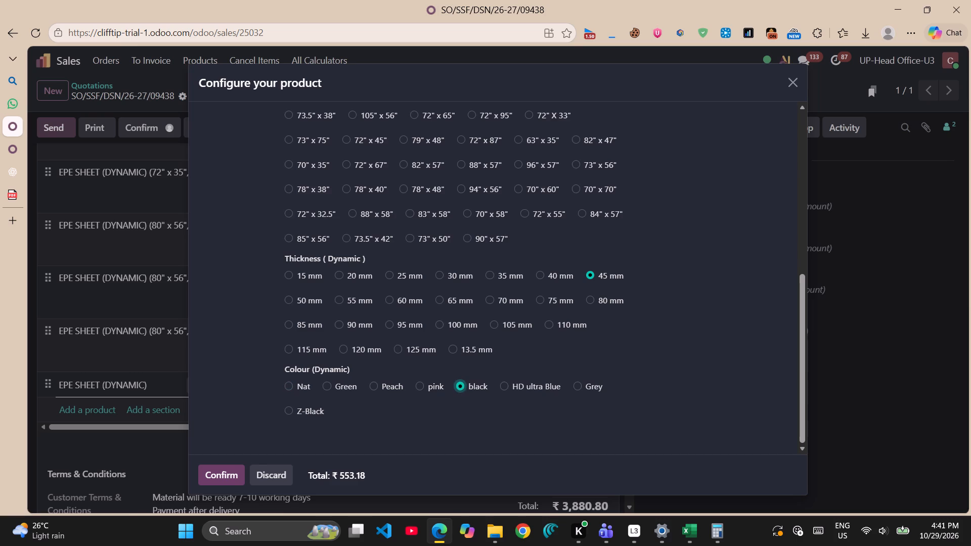
click(207, 474)
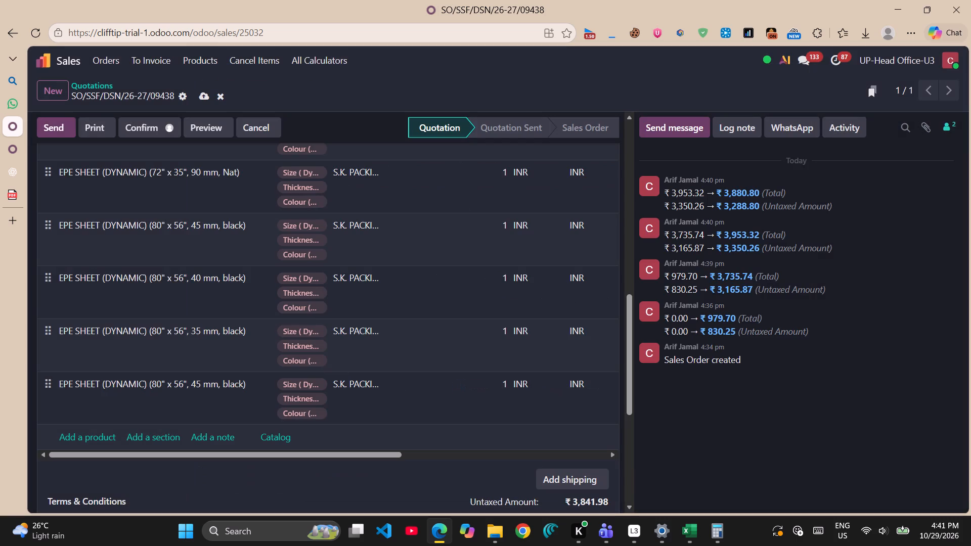
Add a tenth order line with EPE SHEET (DYNAMIC) configured as 80" x 56", 25 mm, black, consulting the reference quotation.
click(81, 439)
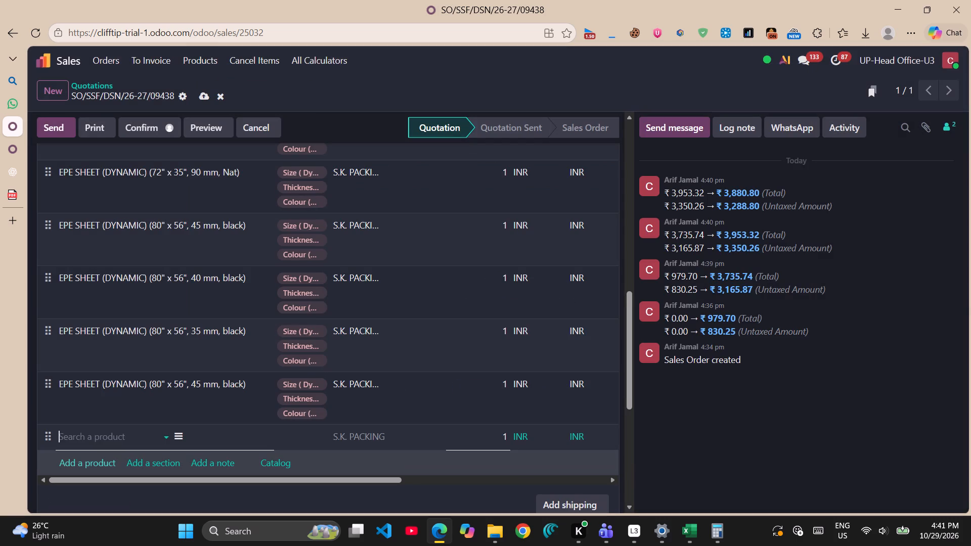
text(shee)
key(Return)
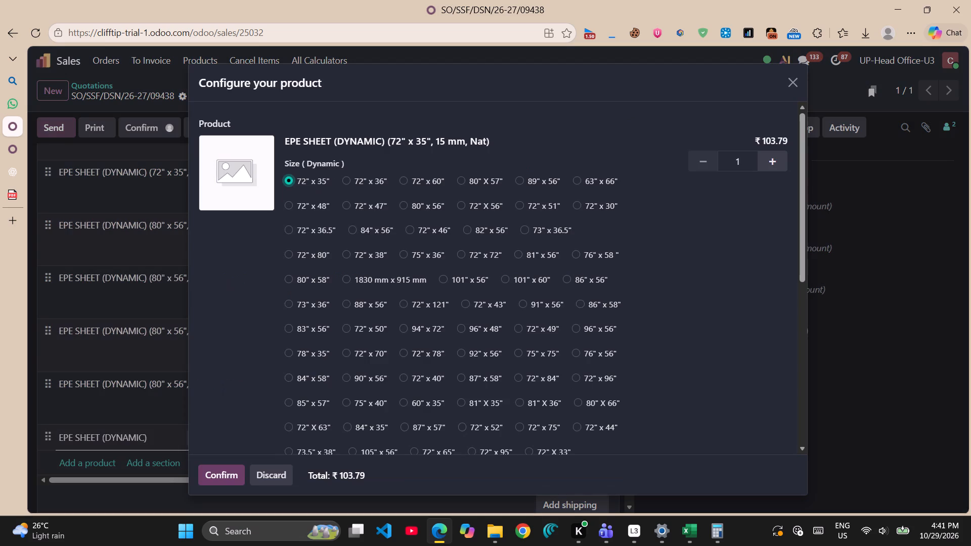
scroll(376, 380, down, 5)
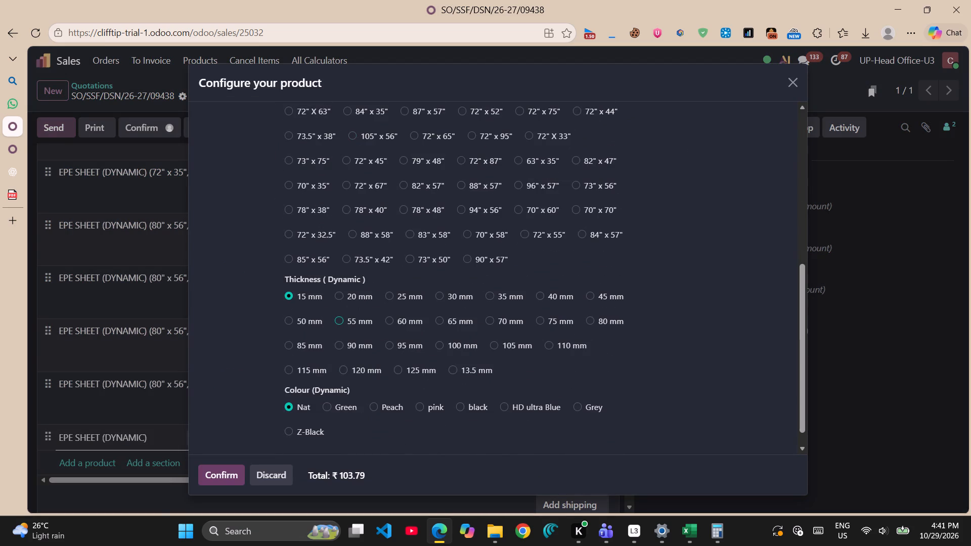
key(alt+Tab)
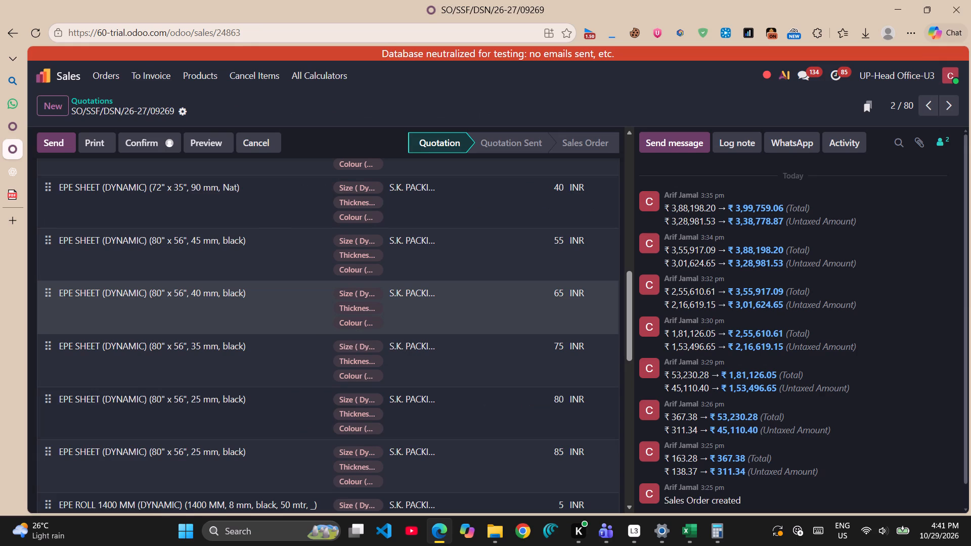
key(alt+Tab)
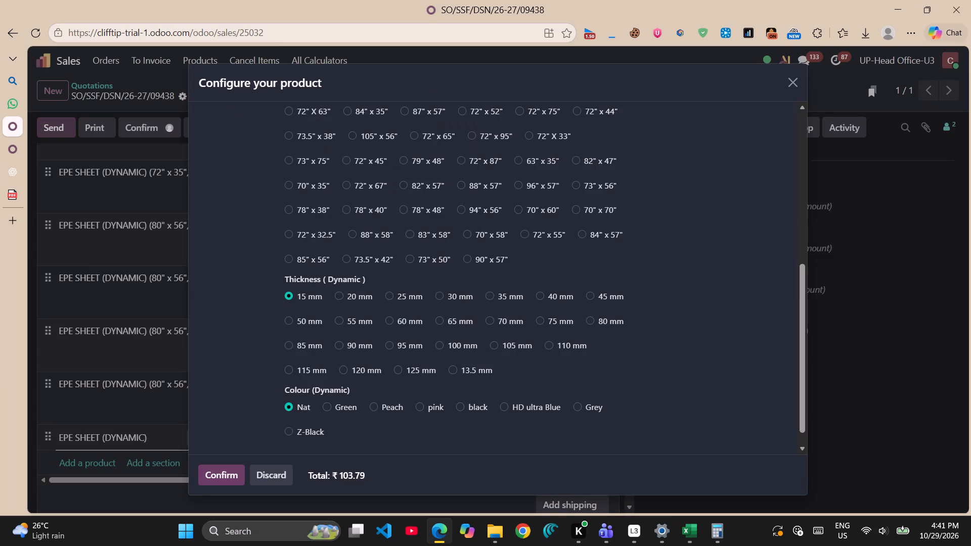
click(393, 293)
click(386, 298)
scroll(366, 290, up, 6)
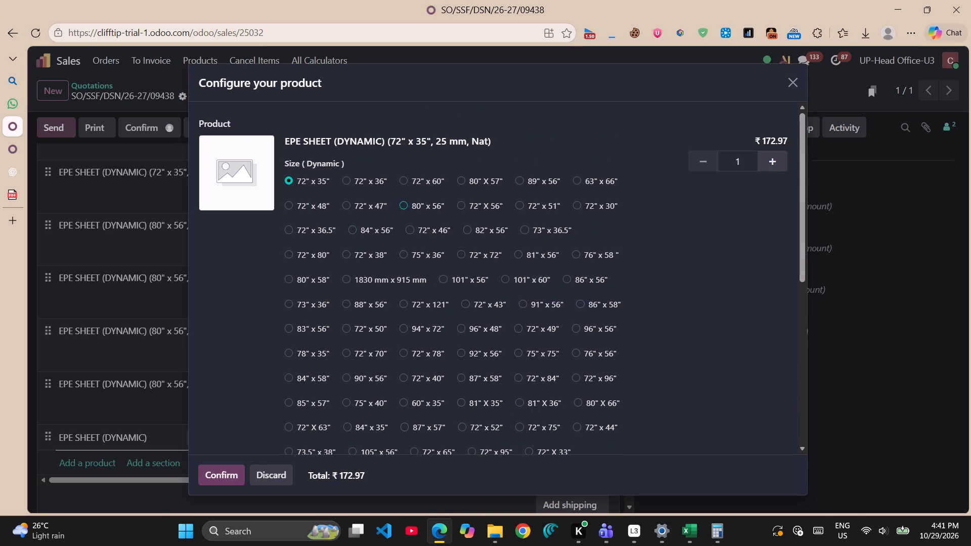
click(406, 204)
scroll(406, 204, down, 5)
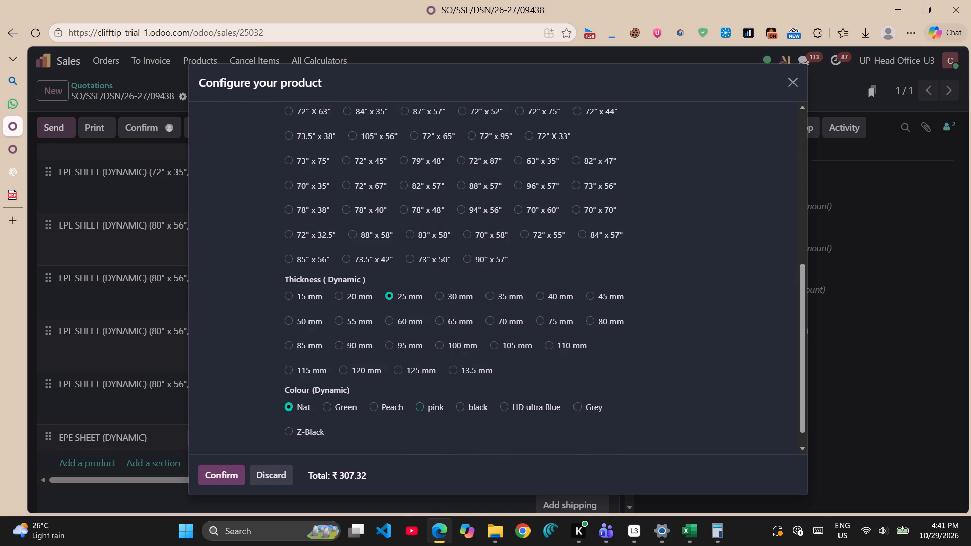
click(459, 404)
click(238, 477)
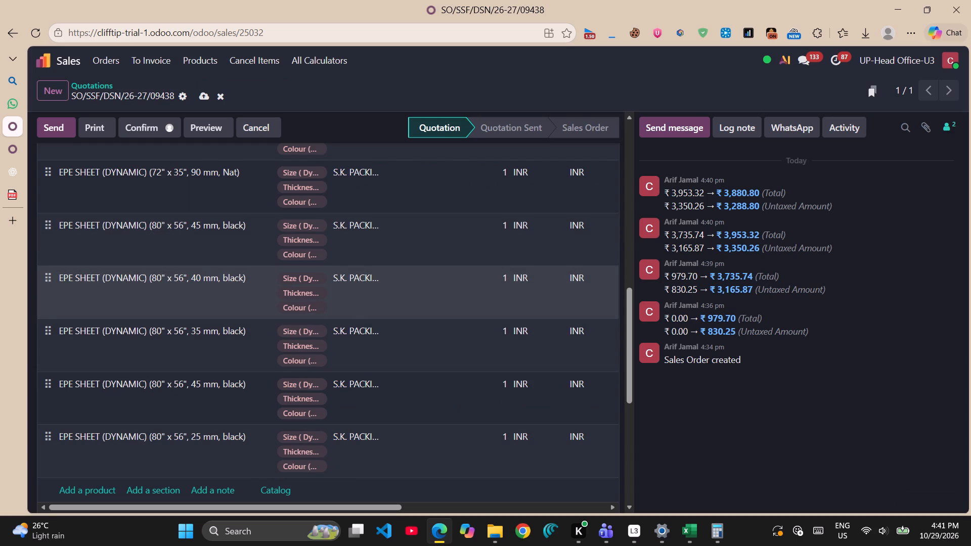
Examine the 80" x 56" black sheet lines in the reference quotation, including the product configuration of the line with quantity 85.
key(alt+Tab)
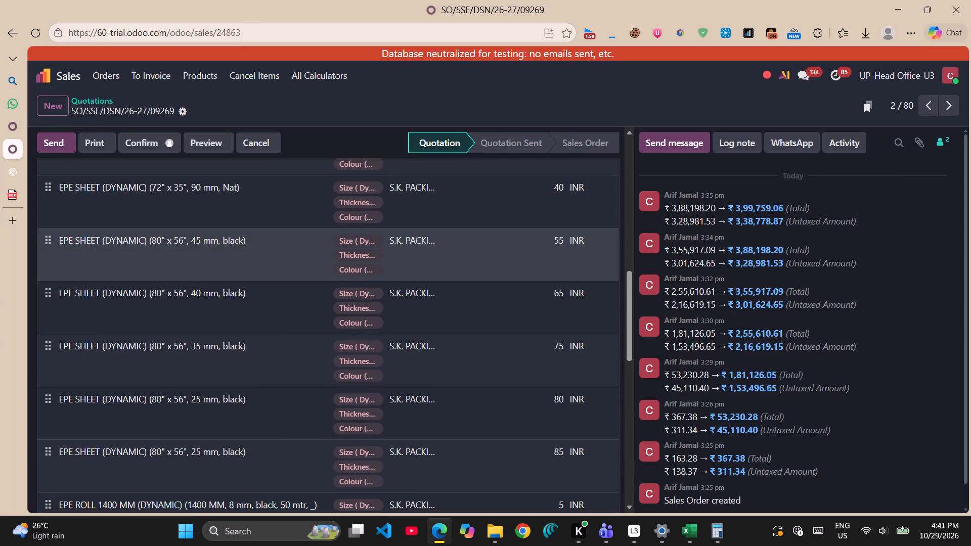
scroll(232, 271, up, 1)
scroll(232, 271, down, 1)
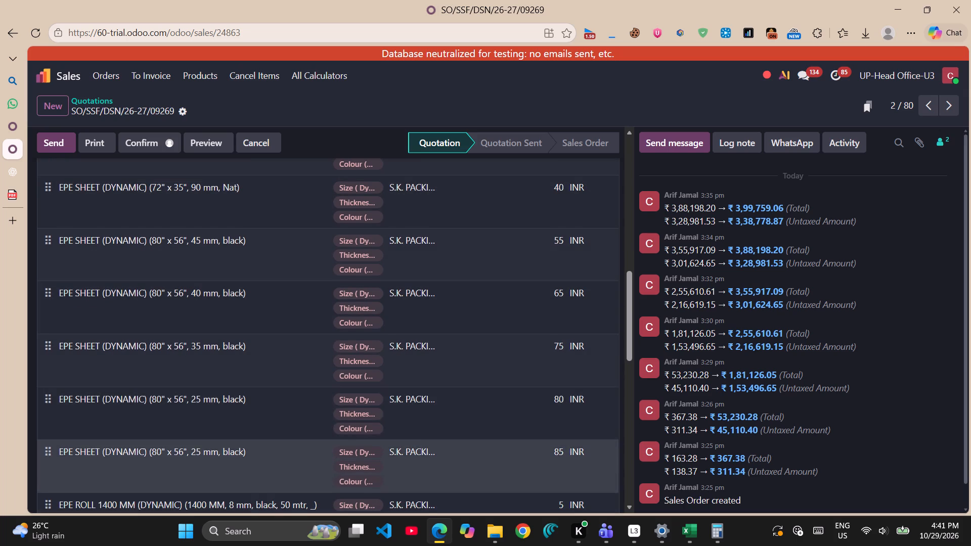
scroll(209, 442, down, 2)
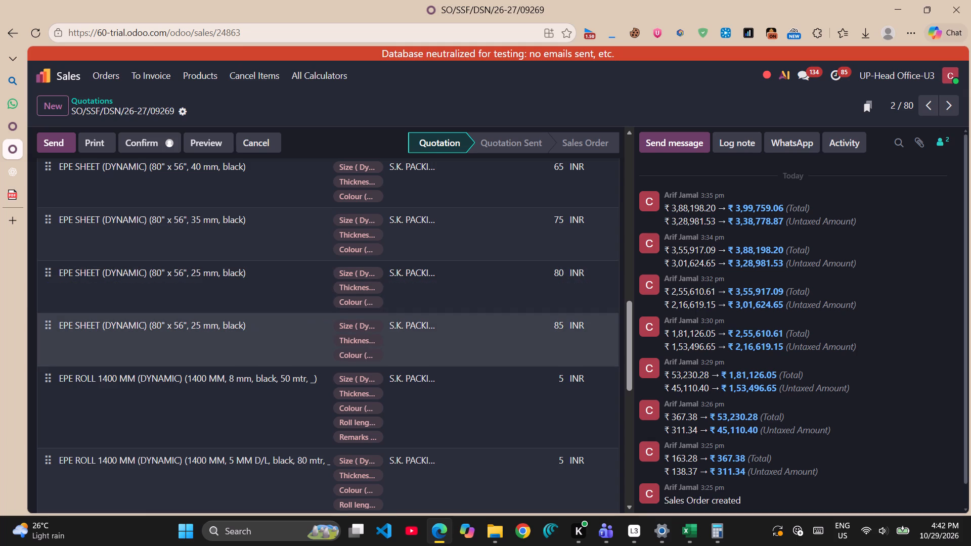
scroll(204, 326, down, 1)
scroll(204, 326, up, 1)
click(204, 325)
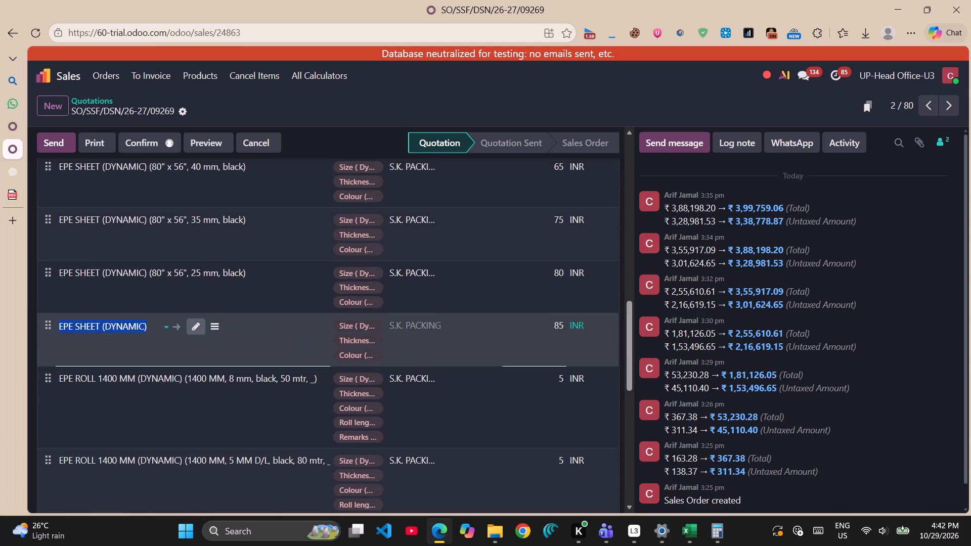
click(192, 323)
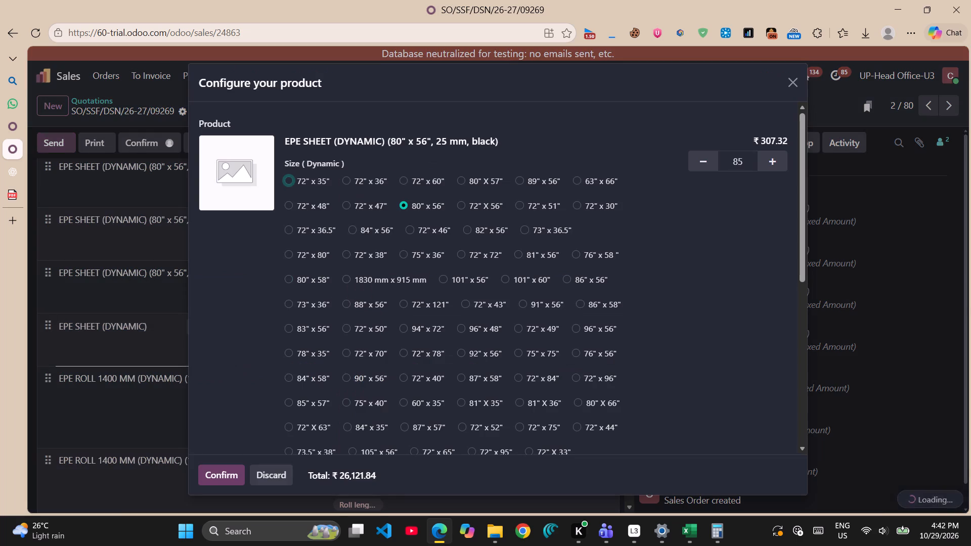
scroll(317, 282, down, 6)
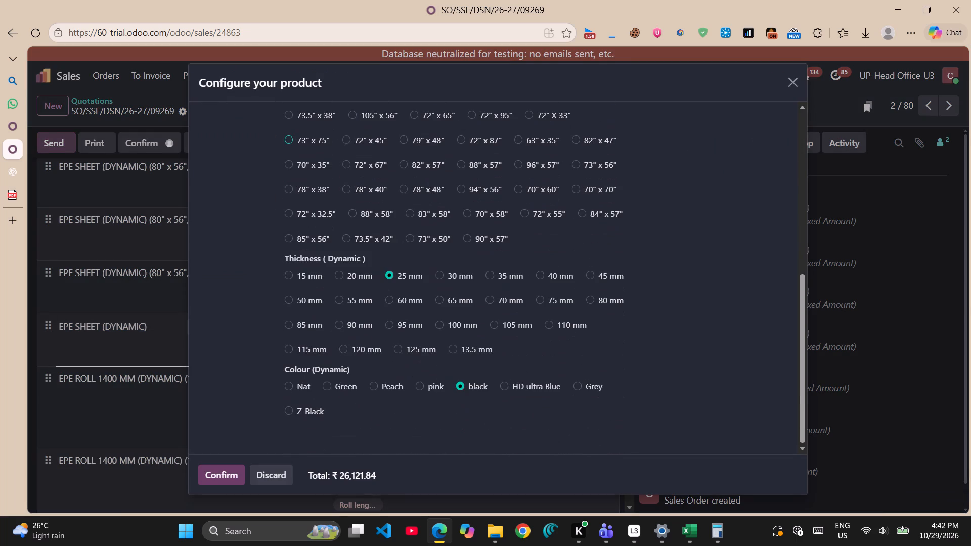
scroll(436, 313, down, 4)
click(118, 292)
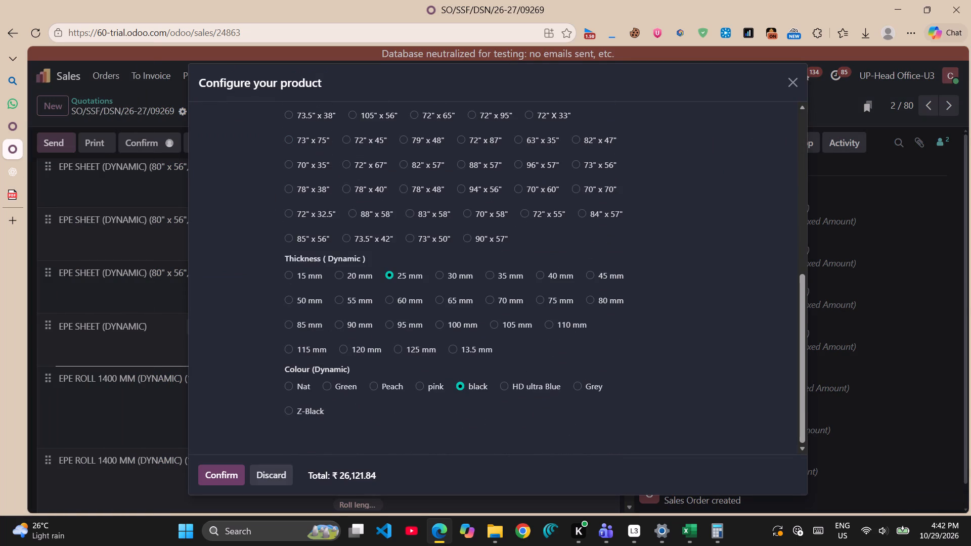
click(129, 294)
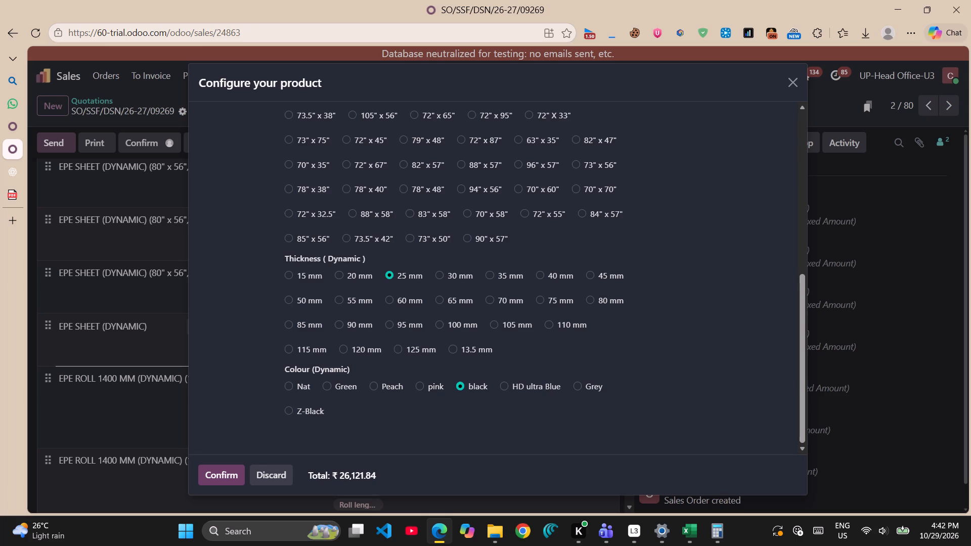
click(797, 92)
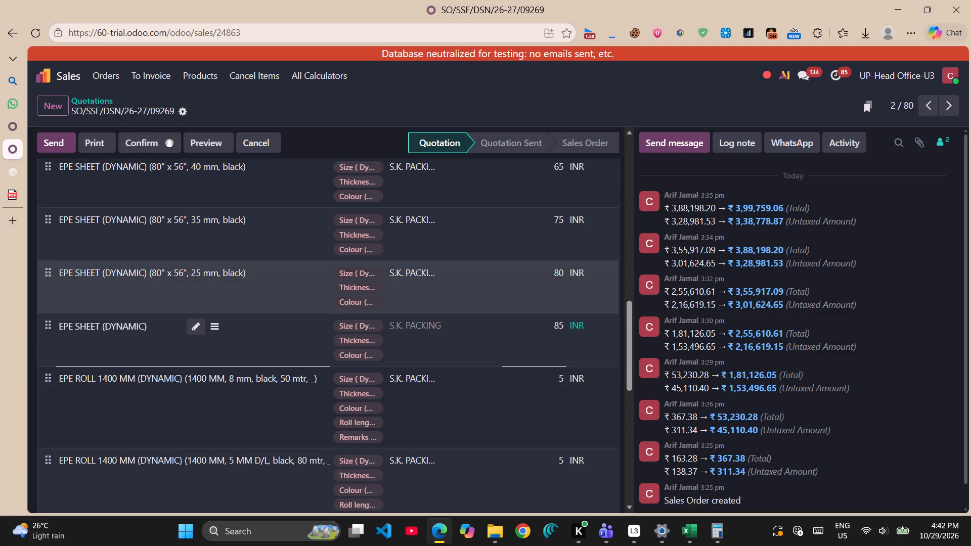
click(395, 286)
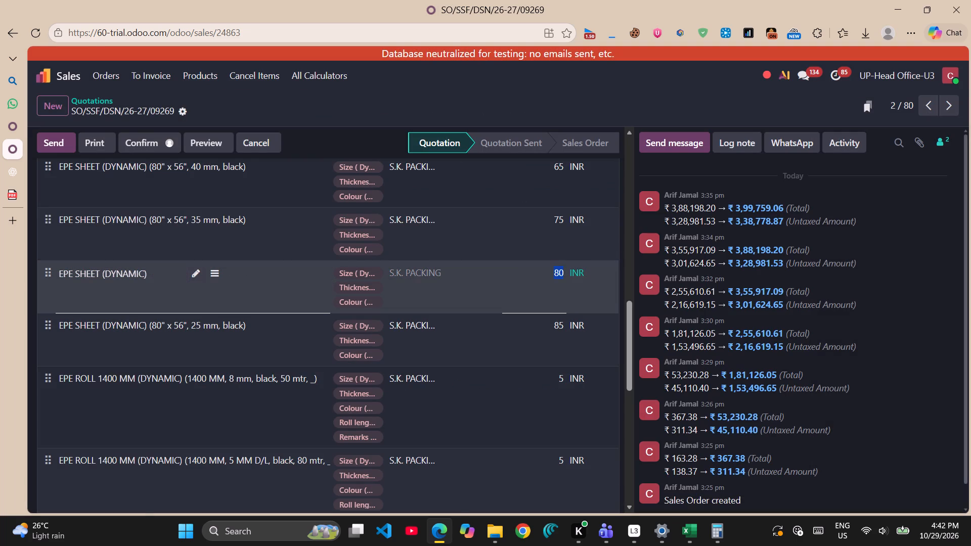
click(307, 232)
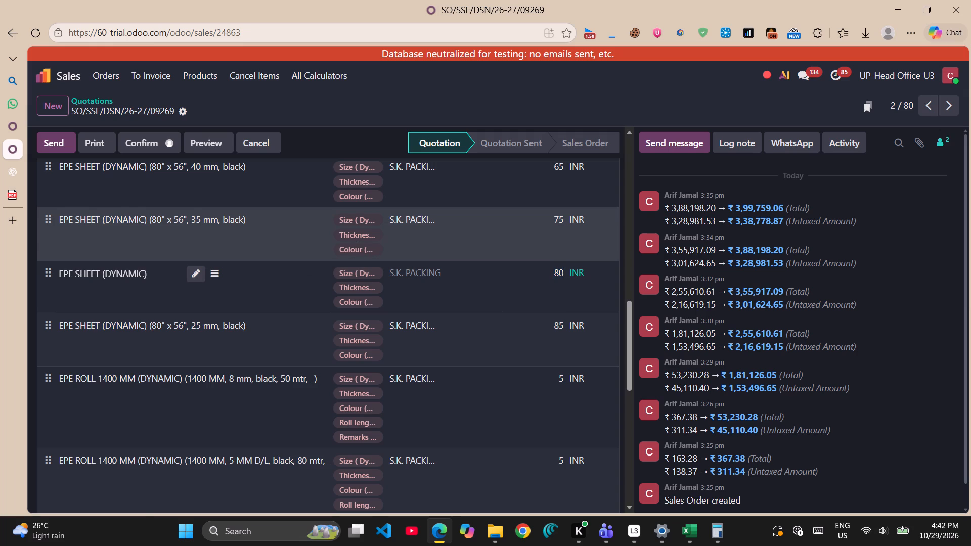
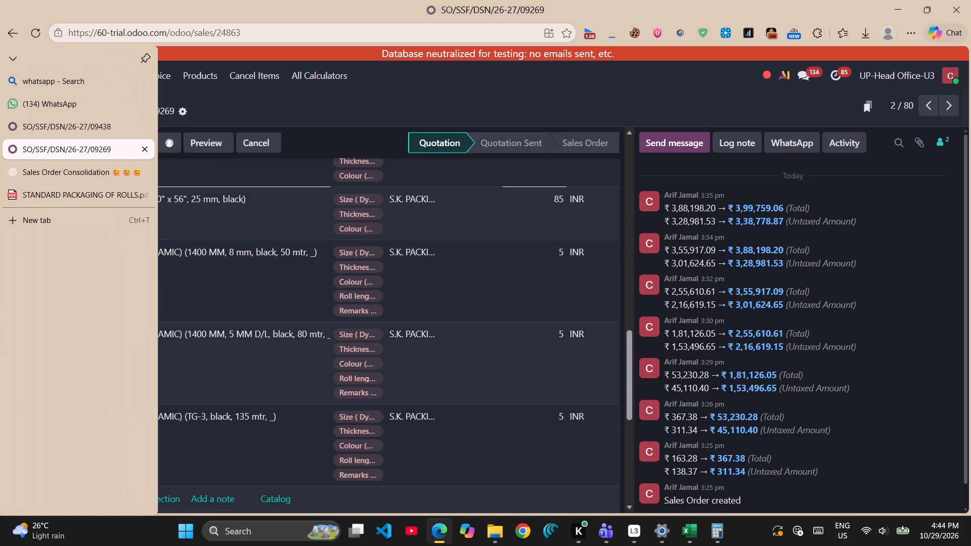
click(31, 127)
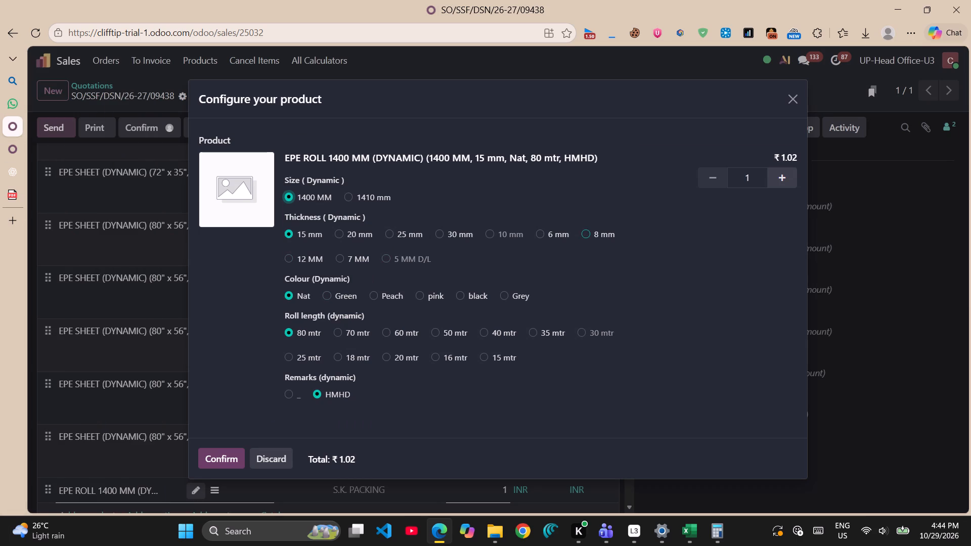
Configure the 1400 MM EPE roll with thickness 8 mm, colour black, roll length 50 mtr and remark "_", and add it to the order.
click(588, 235)
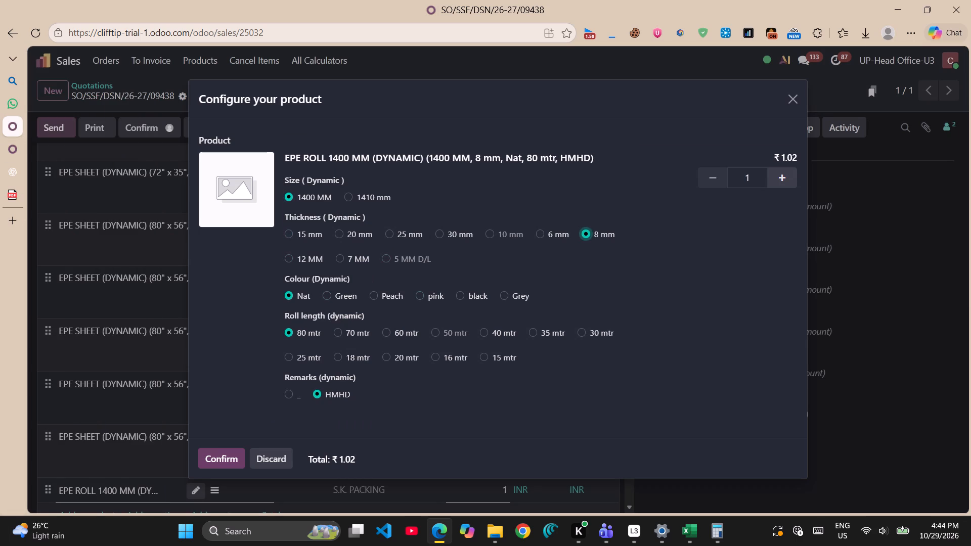
click(462, 297)
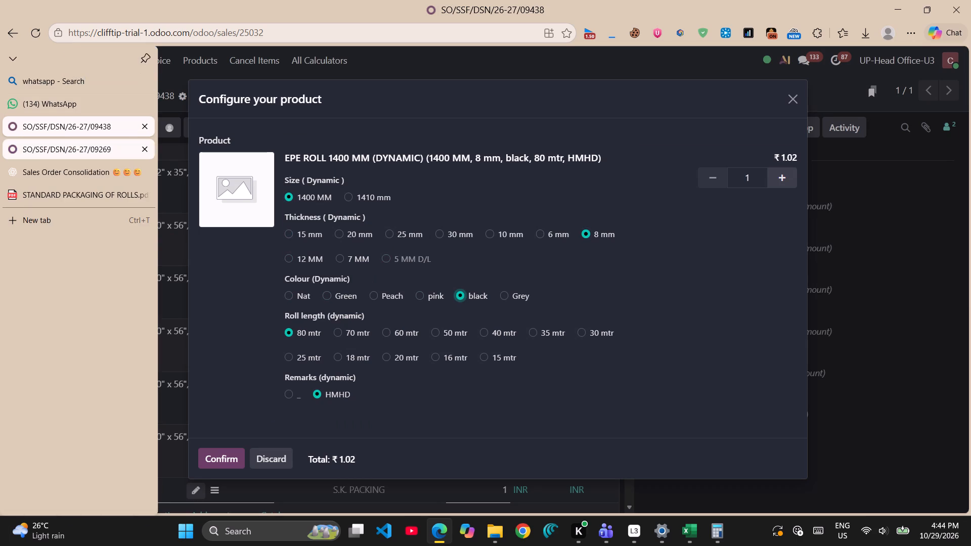
click(21, 140)
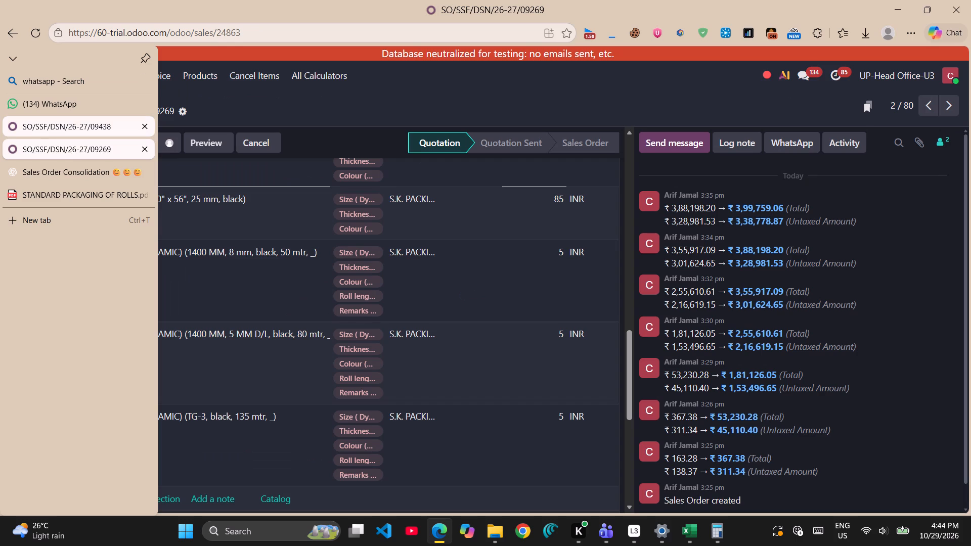
click(35, 125)
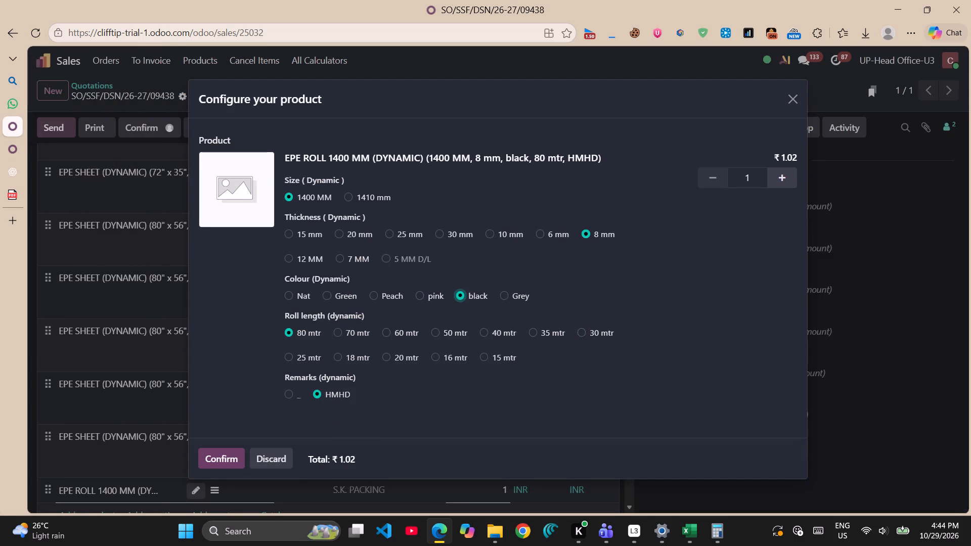
click(438, 334)
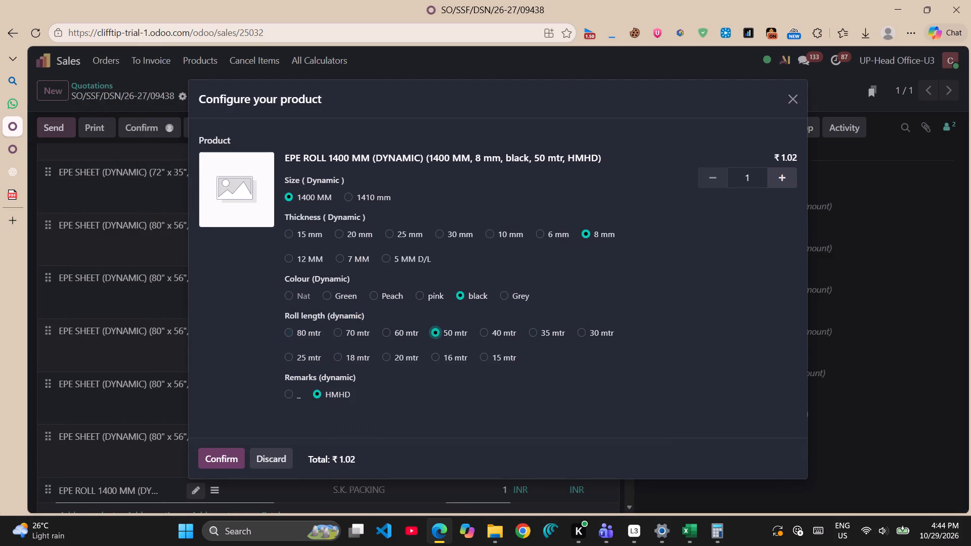
click(288, 392)
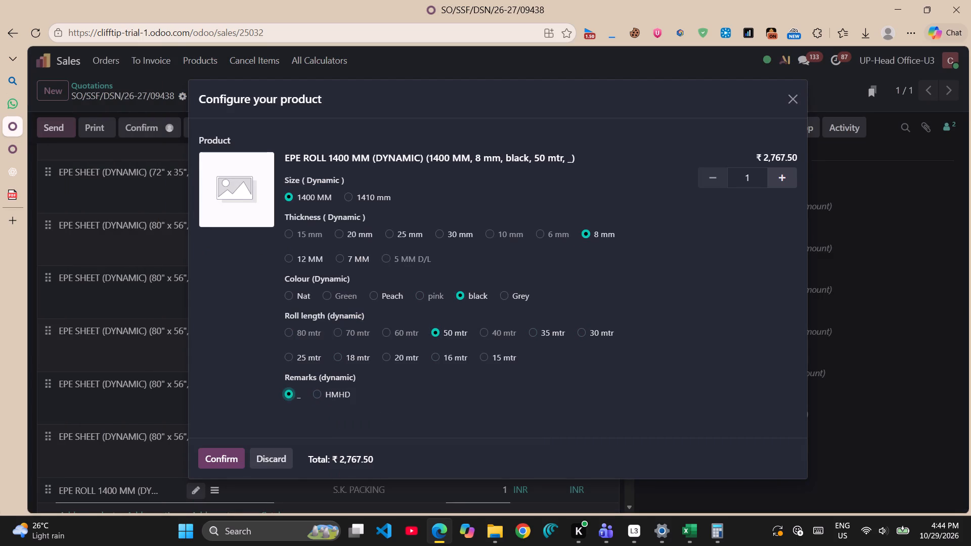
click(221, 459)
drag(238, 446, 277, 426)
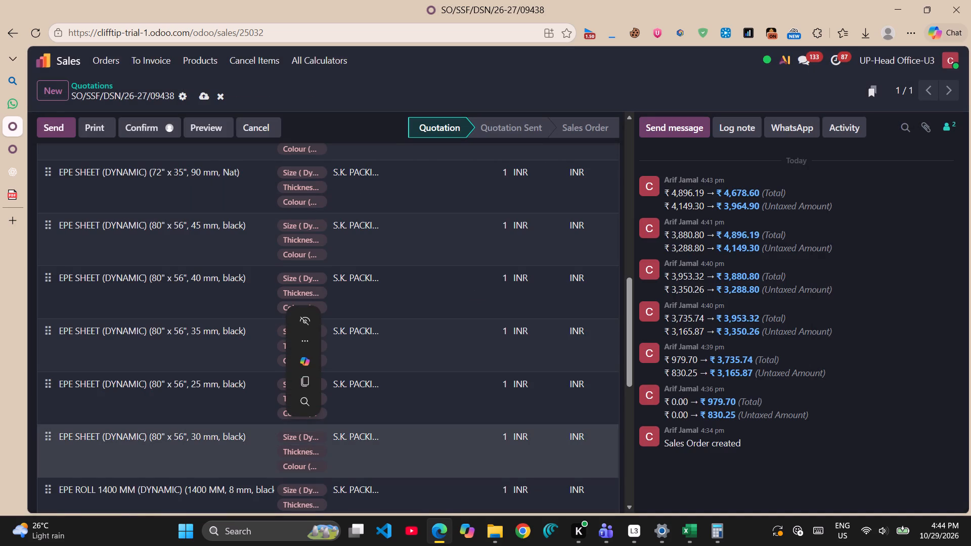
scroll(269, 305, down, 2)
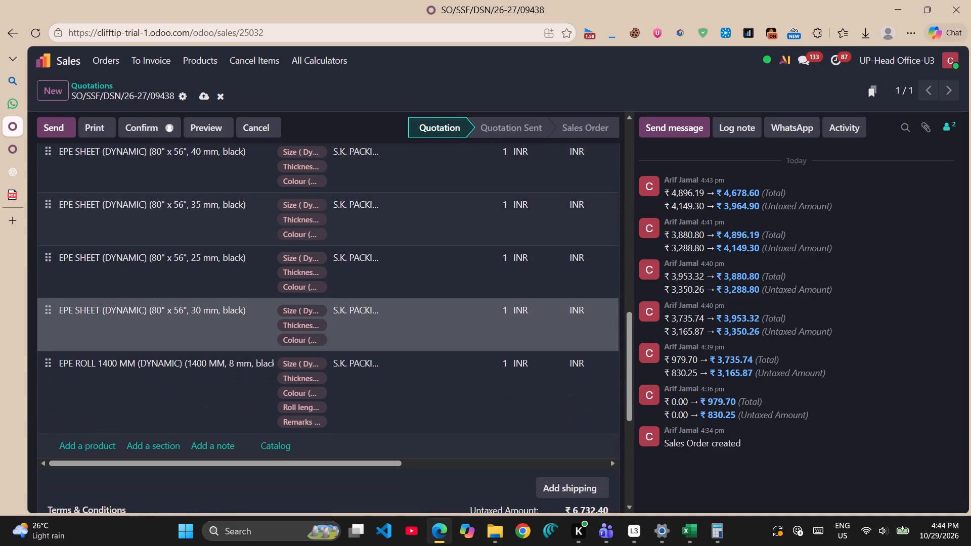
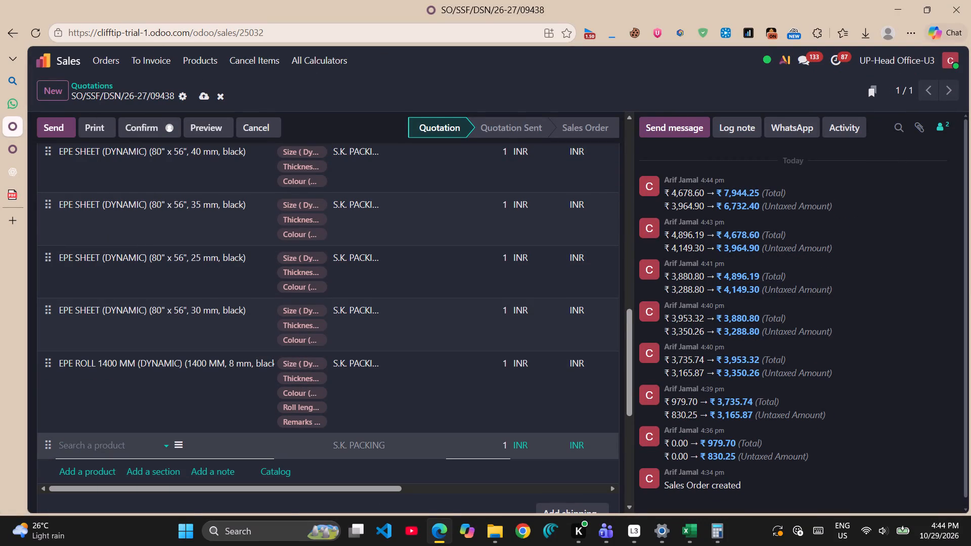
Add the product EPE ROLL 1400 MM (DYNAMIC), not the CROSS version, on the empty line below the 8 mm roll.
text(rool)
key(BackSpace)
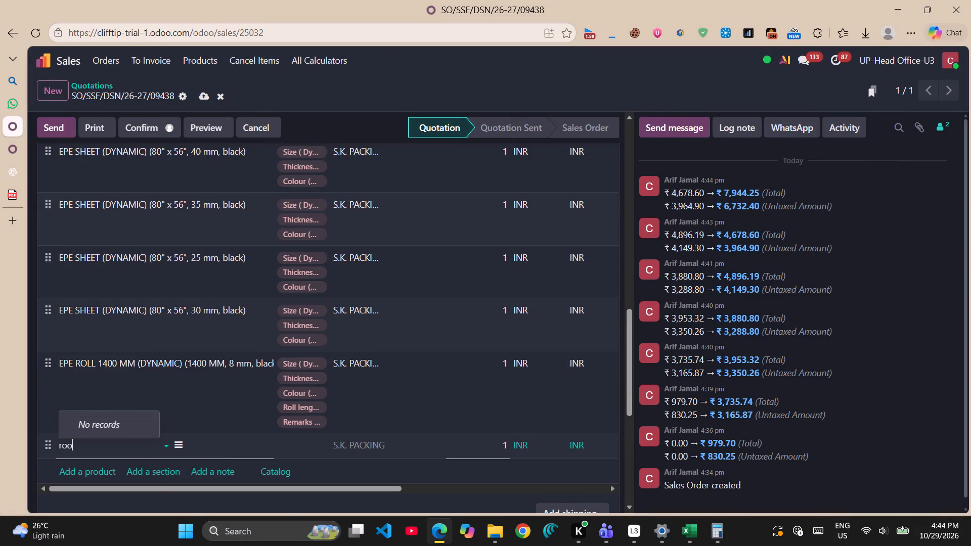
key(BackSpace)
text(ll)
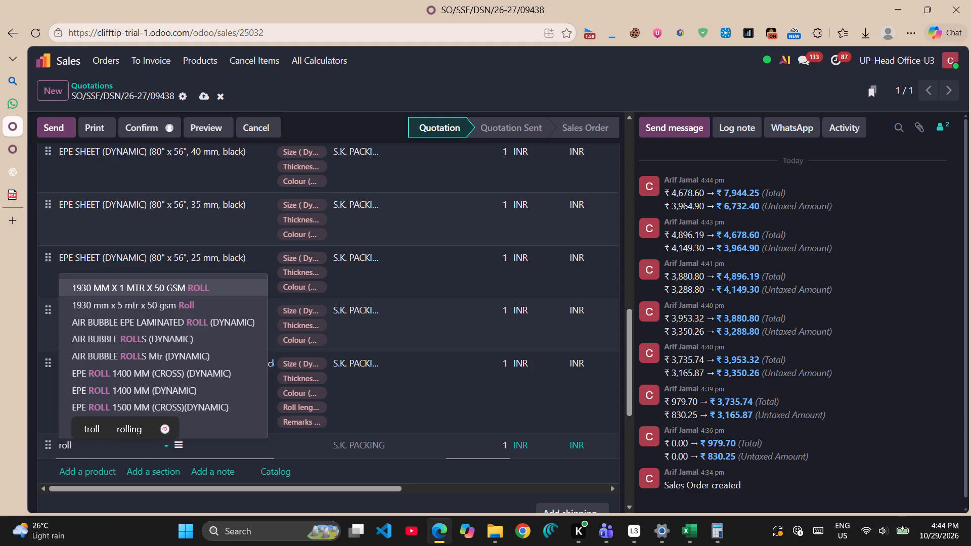
key(space)
text(1400)
key(Down)
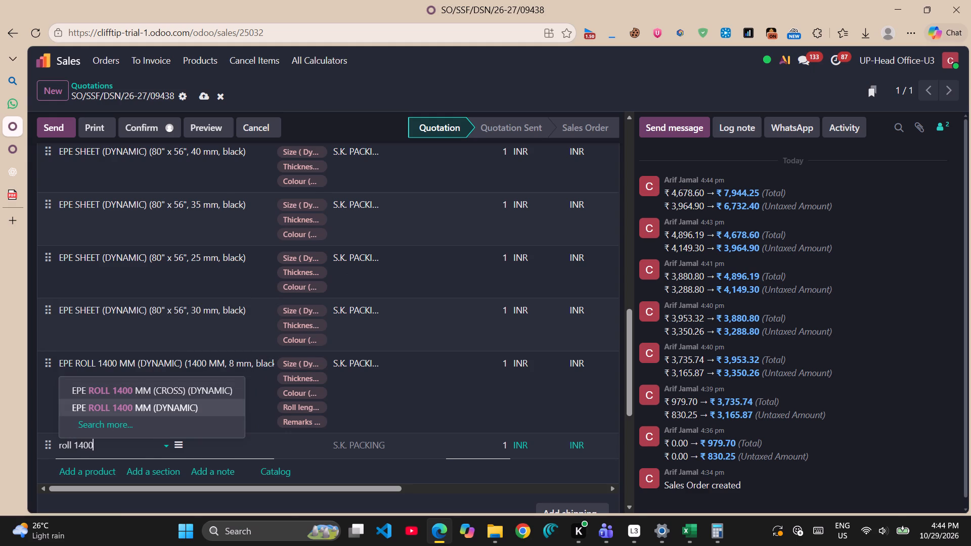
key(Return)
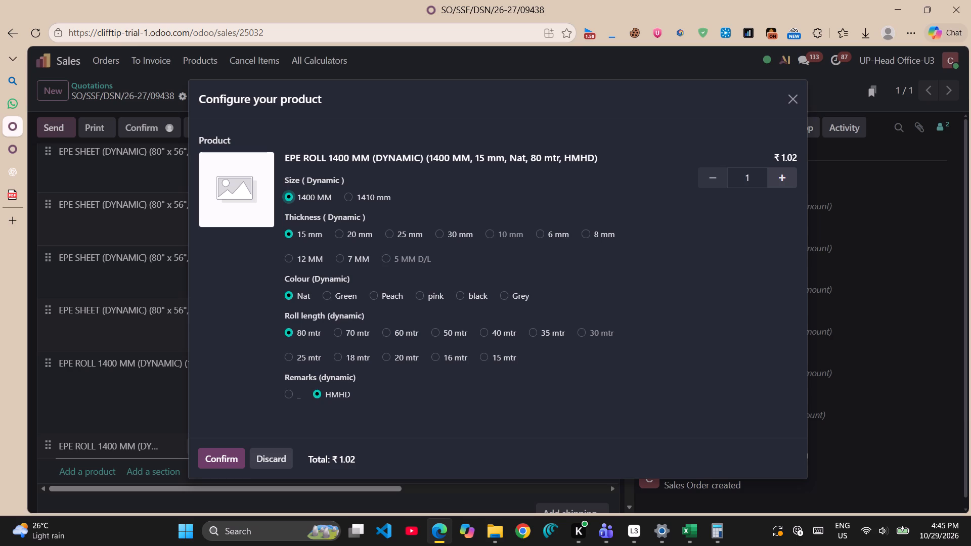
Configure the 1400 MM roll per the reference quotation as black, 5 MM D/L, 80 mtr, remark "_", and add it to the order.
click(461, 289)
click(461, 295)
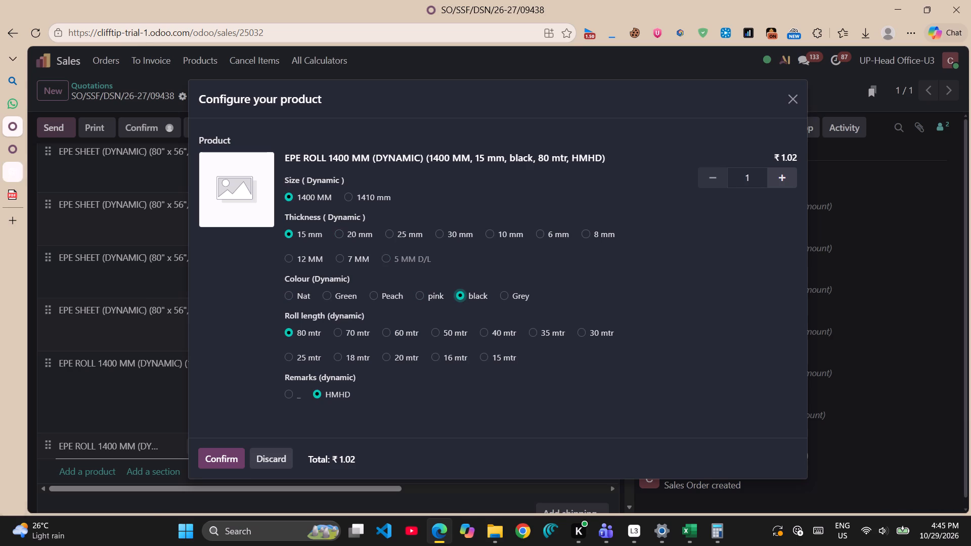
click(25, 150)
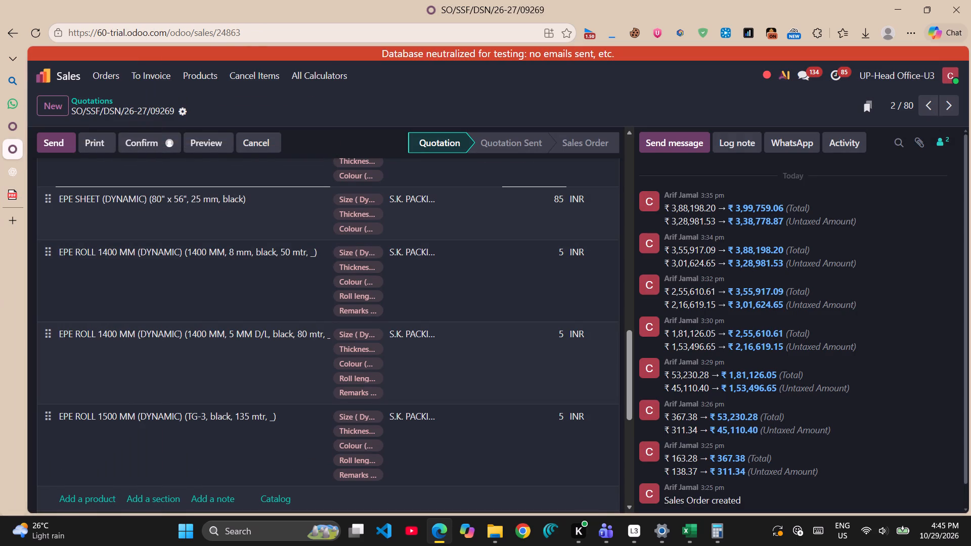
click(20, 131)
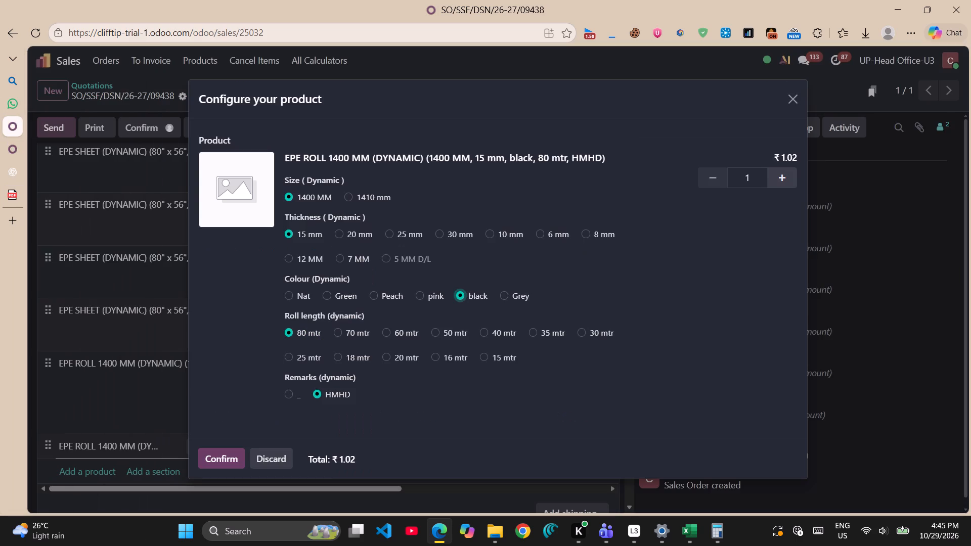
click(388, 259)
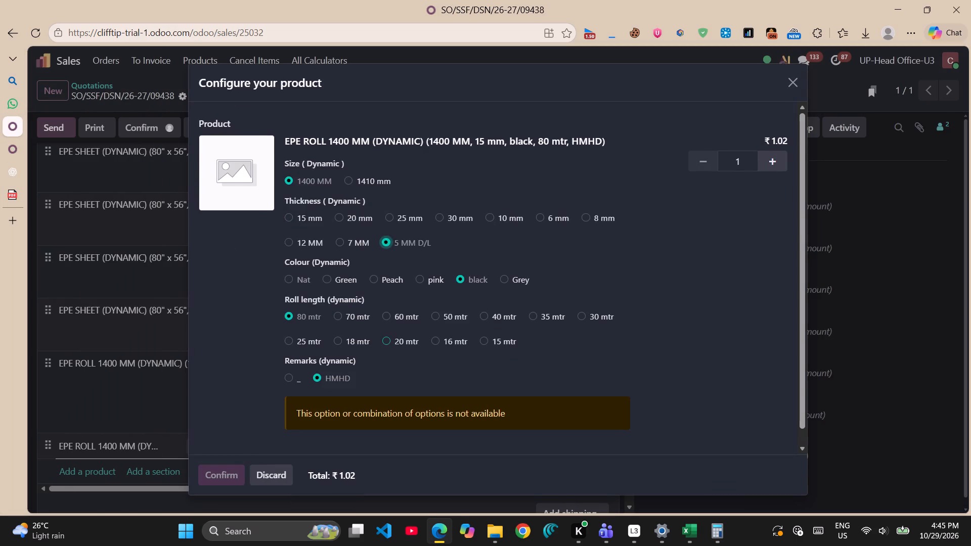
click(19, 152)
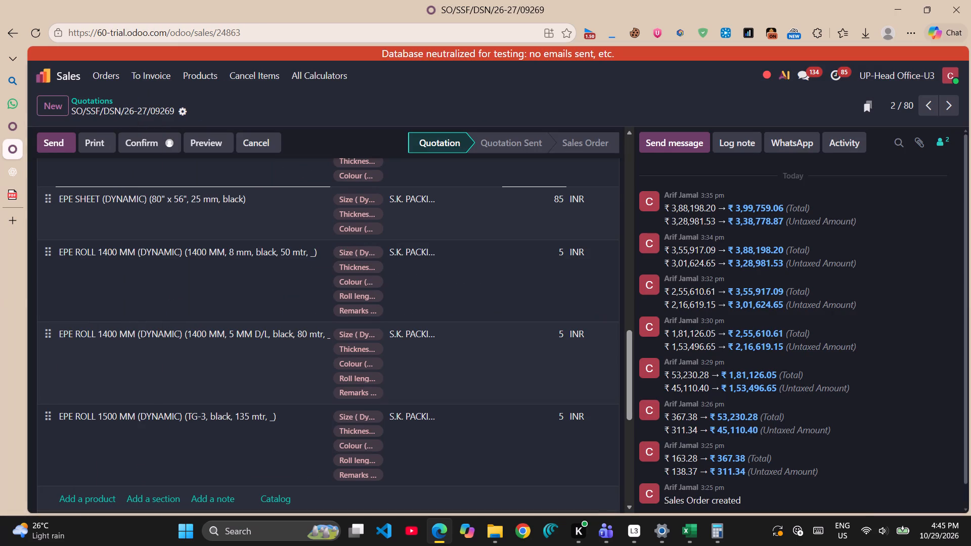
click(10, 117)
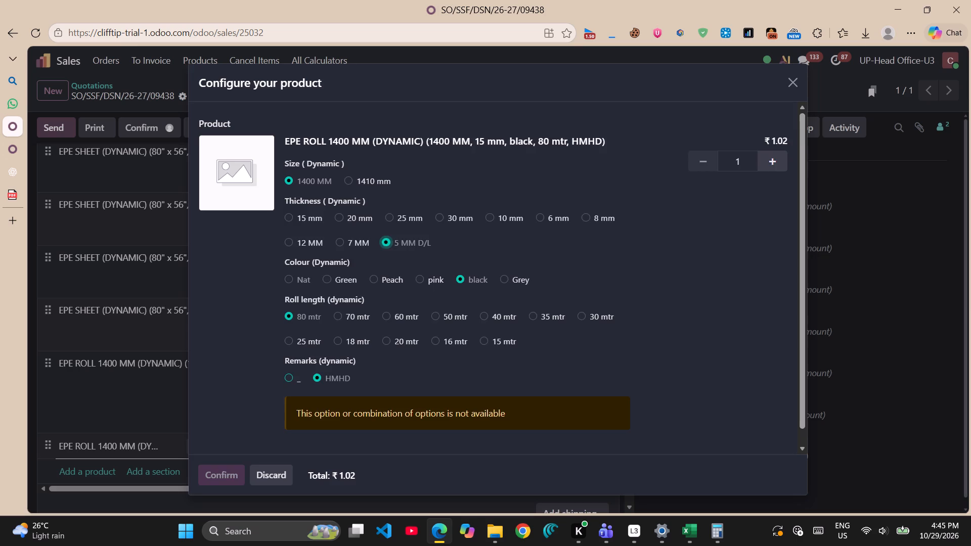
click(286, 375)
click(219, 452)
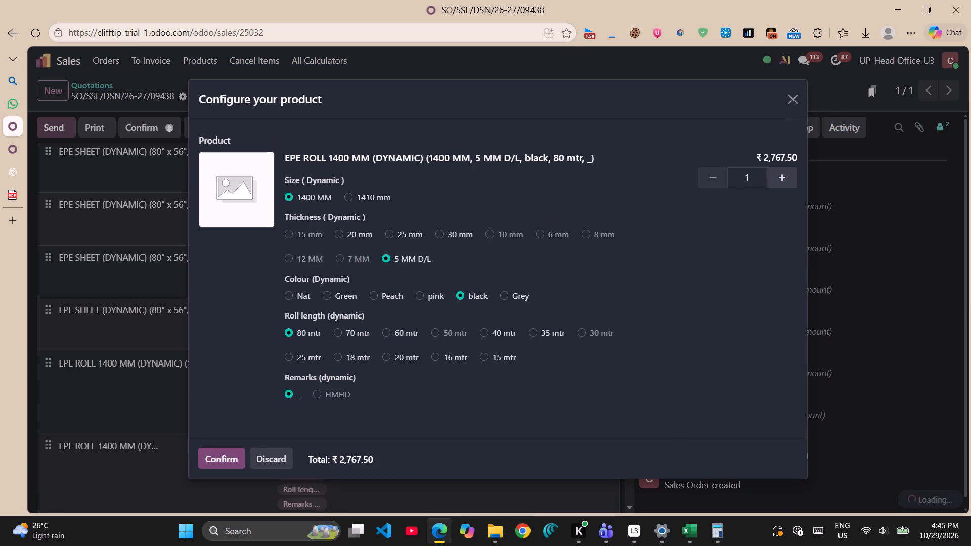
Add the product EPE ROLL 1500 MM (DYNAMIC), not the CROSS version, as a new line below the 5 MM D/L roll.
scroll(367, 387, down, 1)
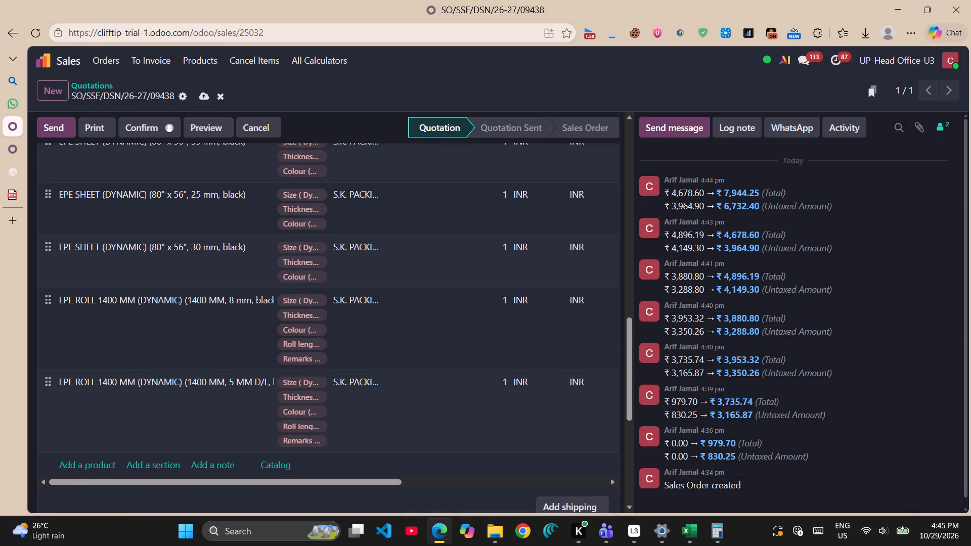
click(91, 462)
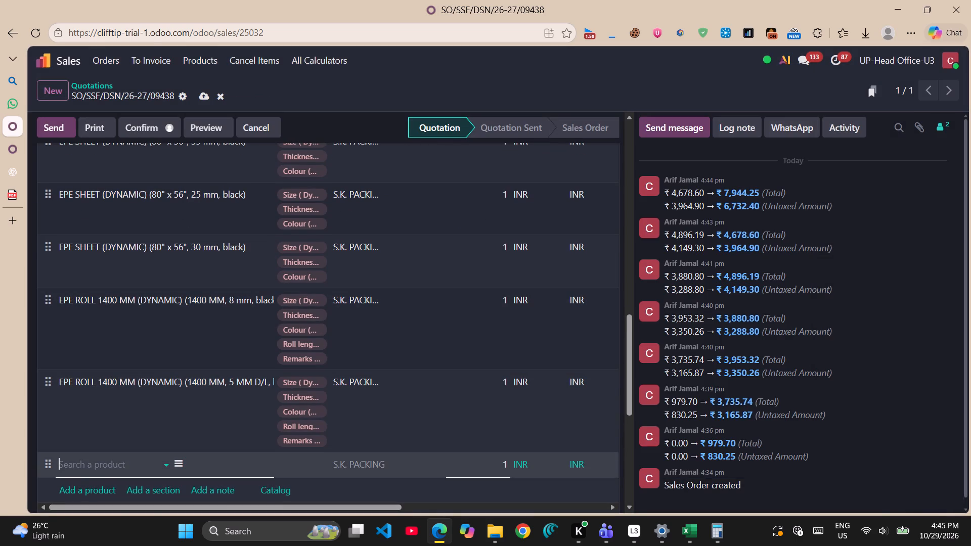
click(15, 146)
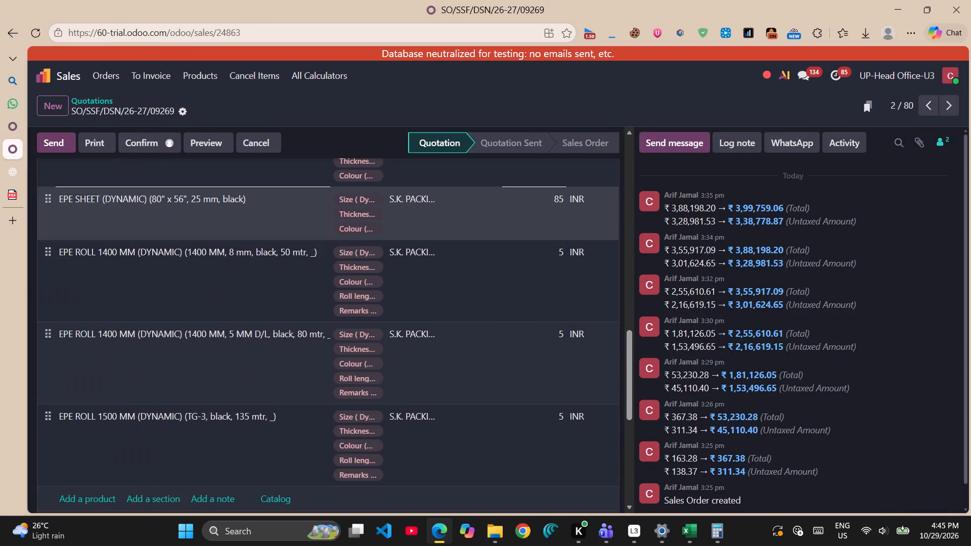
click(22, 125)
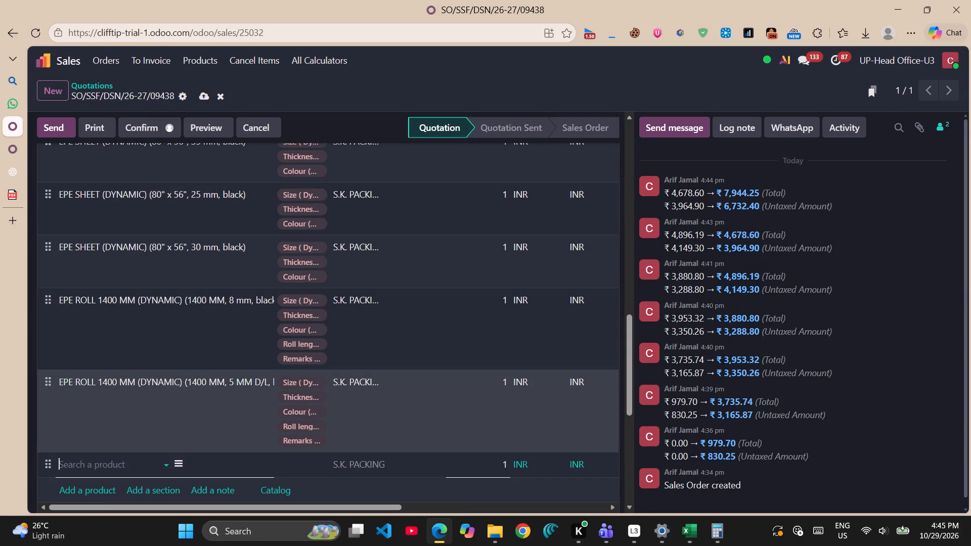
text(roll)
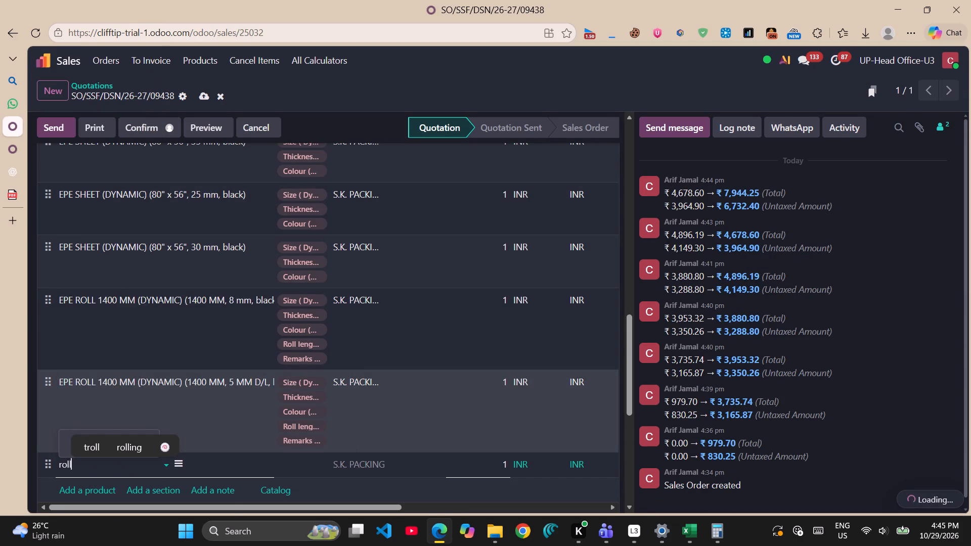
key(space)
text(1500)
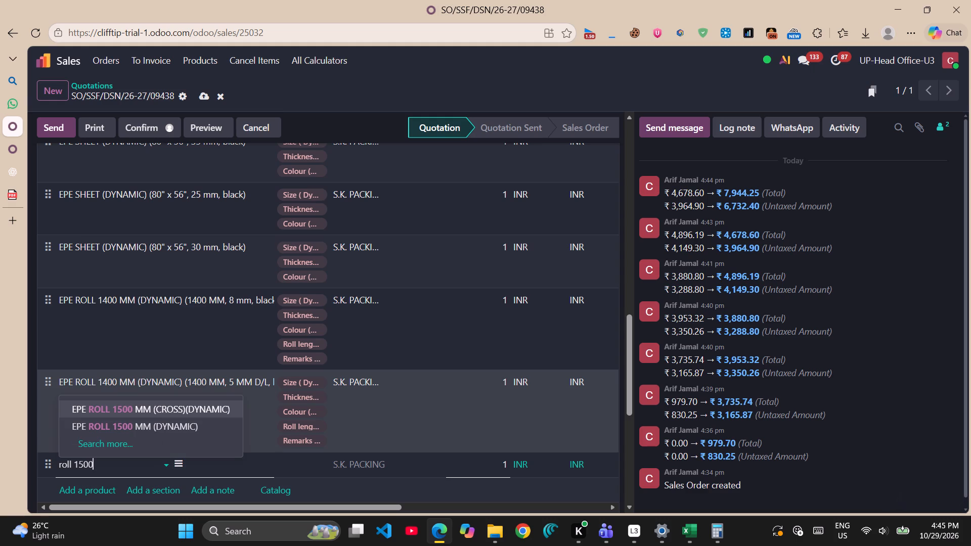
key(Down)
key(Return)
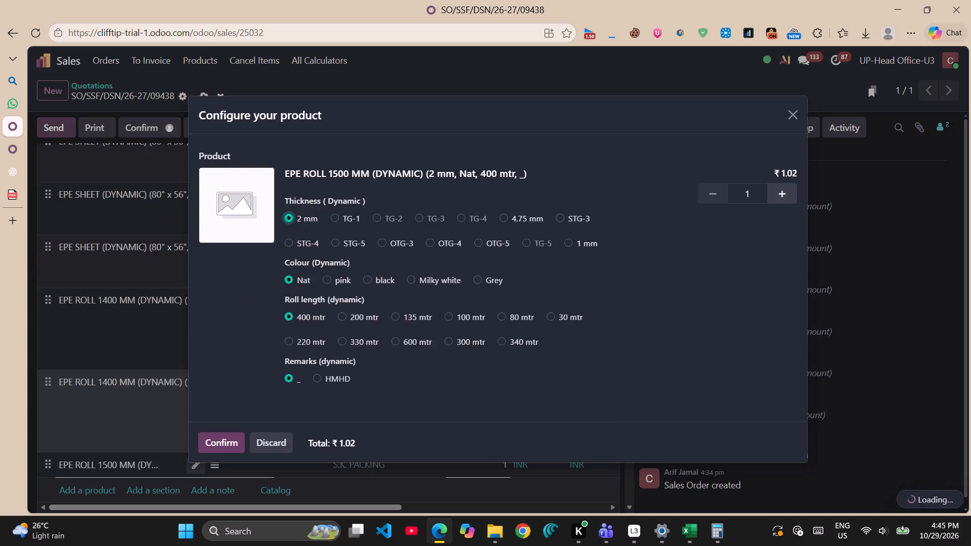
Configure the 1500 MM roll per the reference quotation as TG-3, black, 135 mtr, remark "_", and add it to the order.
click(10, 148)
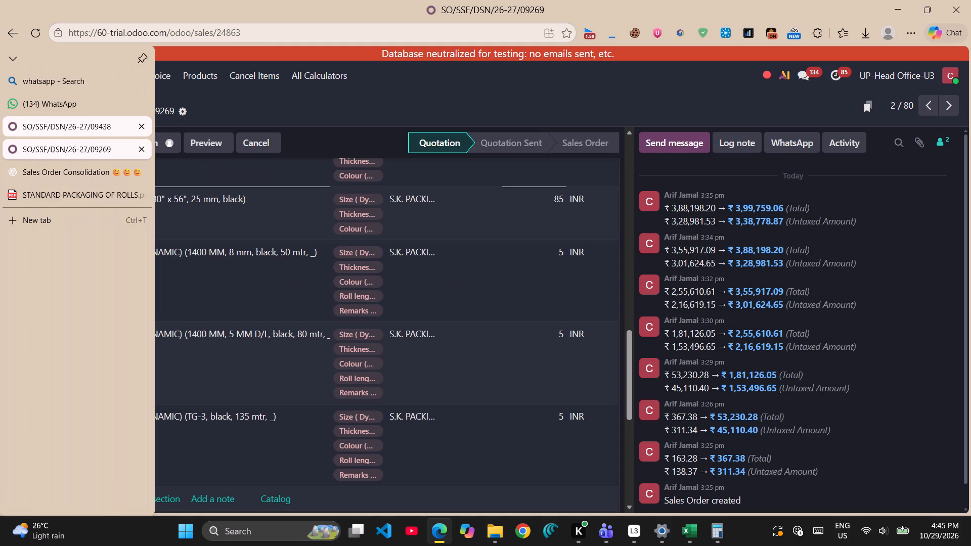
click(7, 133)
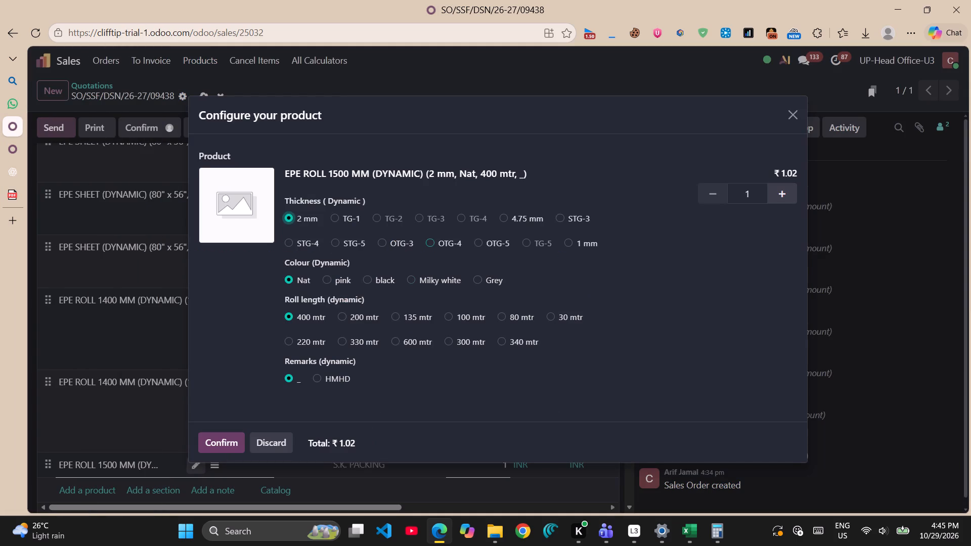
click(421, 219)
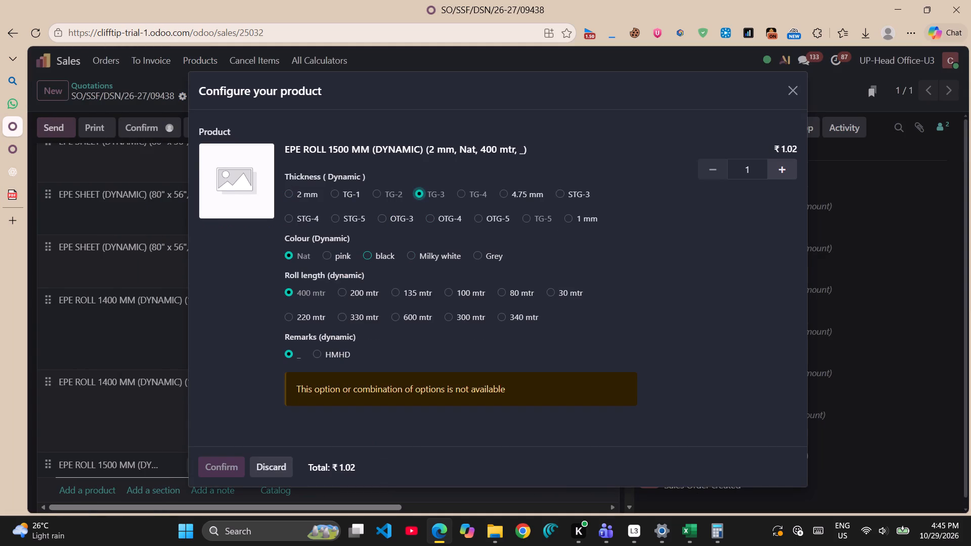
click(365, 259)
click(368, 255)
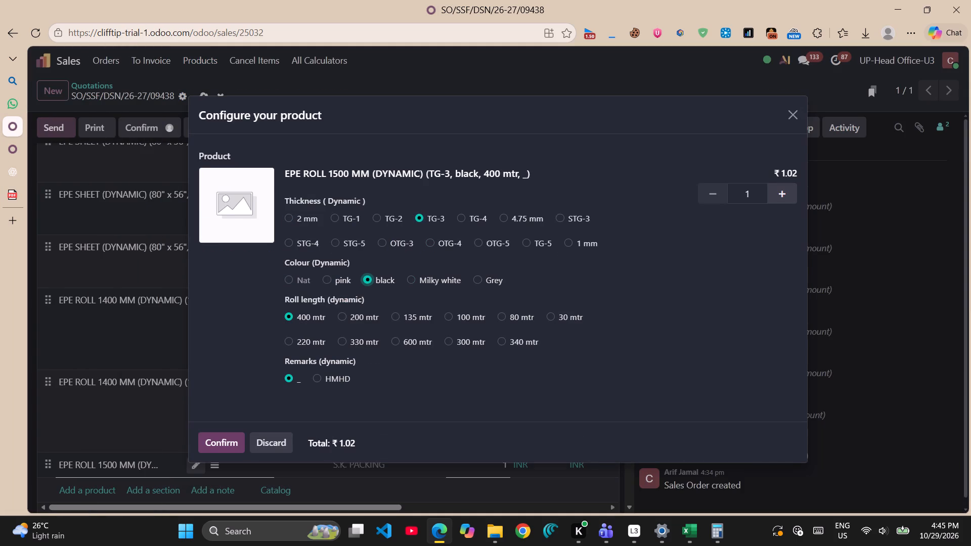
click(13, 156)
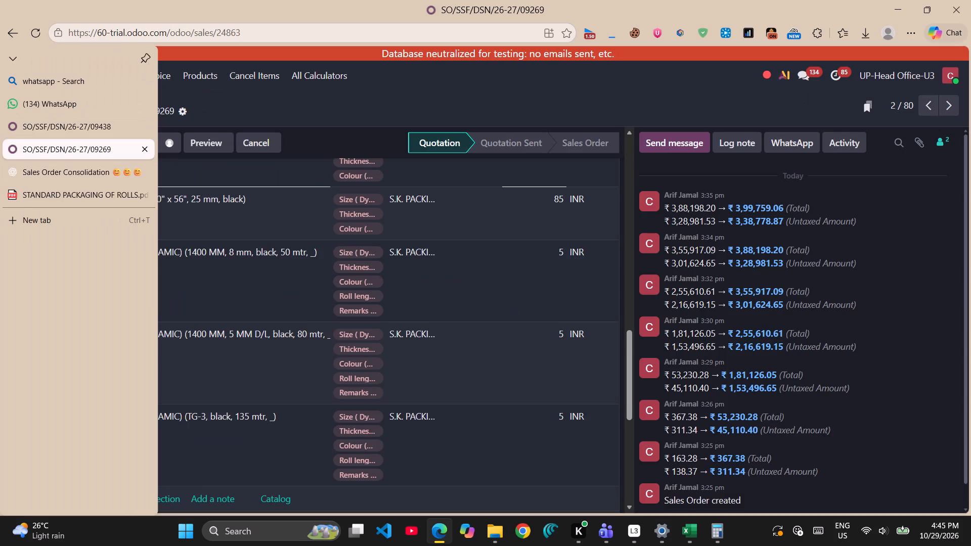
click(21, 130)
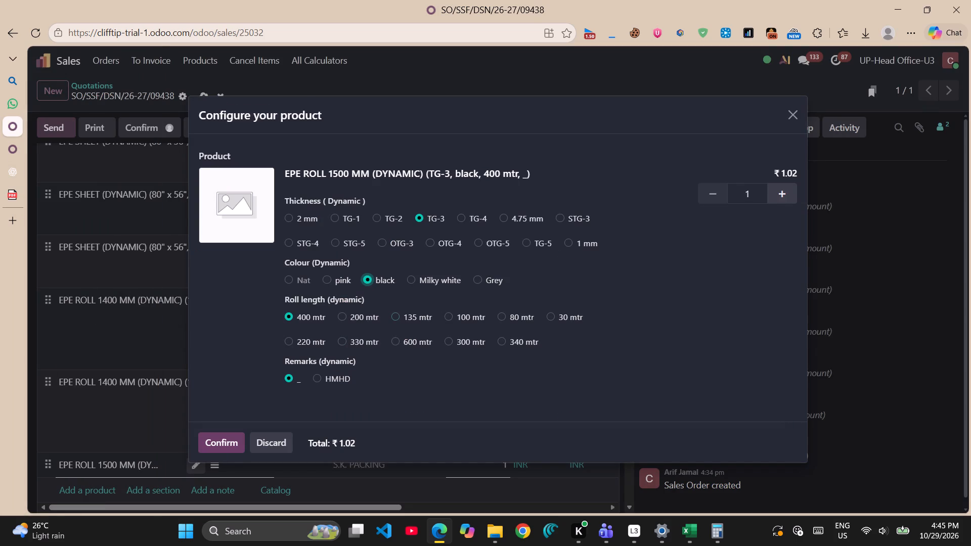
click(394, 319)
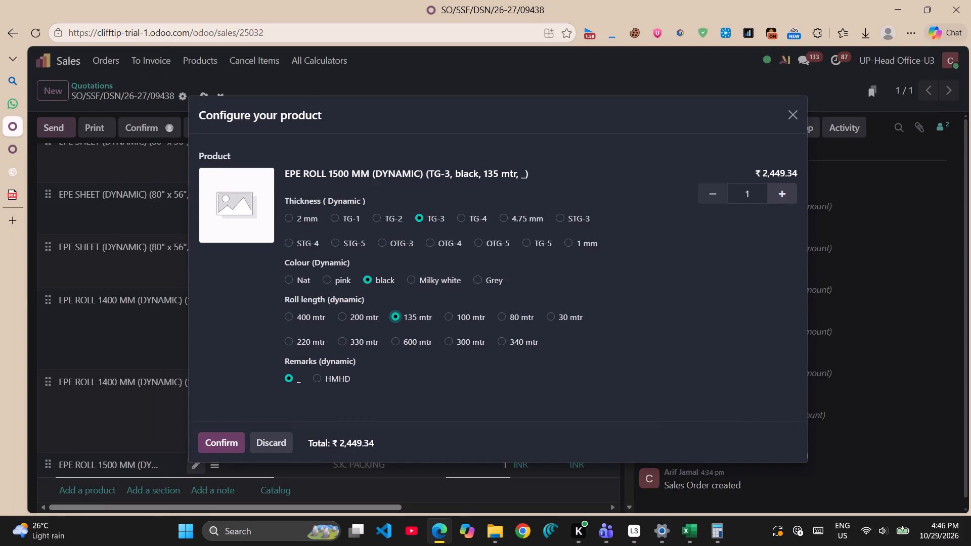
click(236, 443)
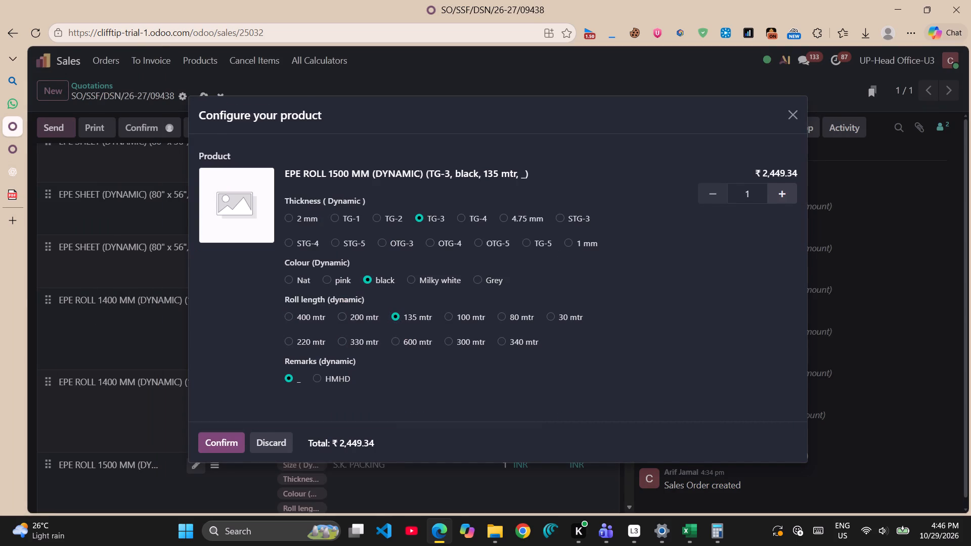
Widen the Product column of the order lines so the full roll descriptions fit.
scroll(278, 317, up, 8)
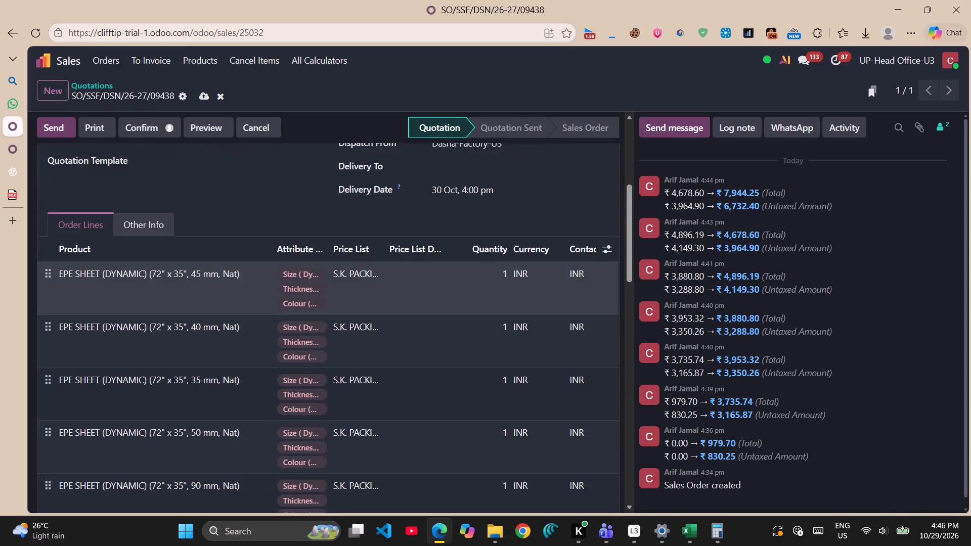
click(275, 248)
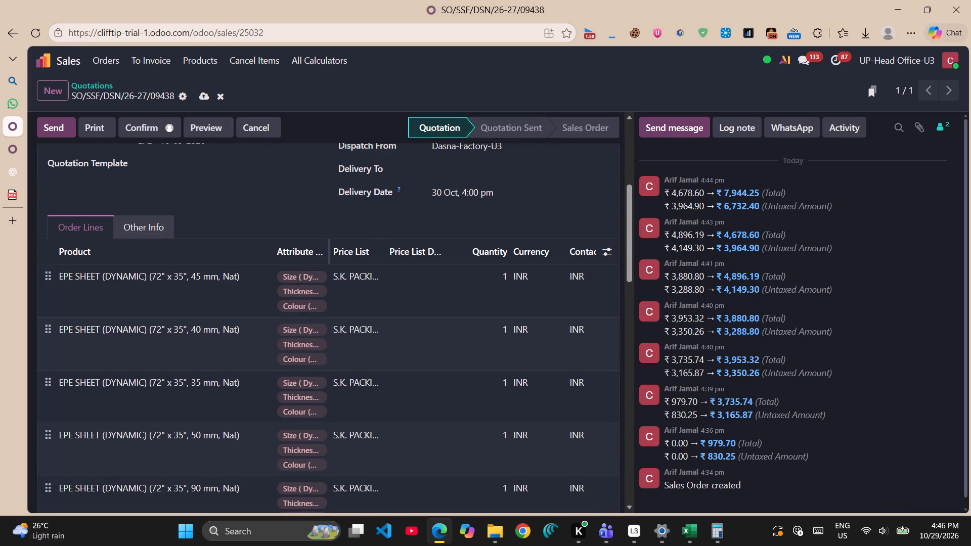
click(276, 254)
drag(268, 249, 276, 249)
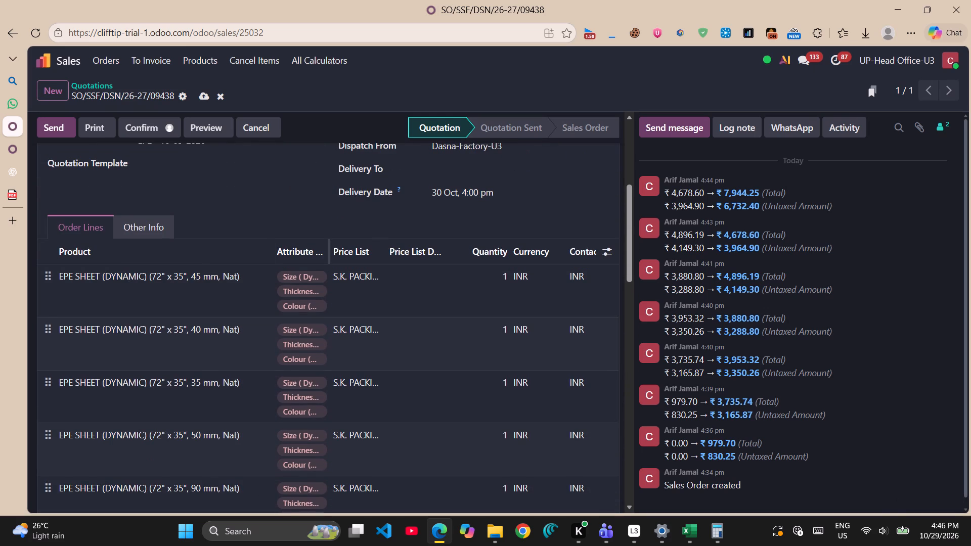
click(276, 249)
drag(272, 254, 363, 271)
scroll(323, 274, down, 8)
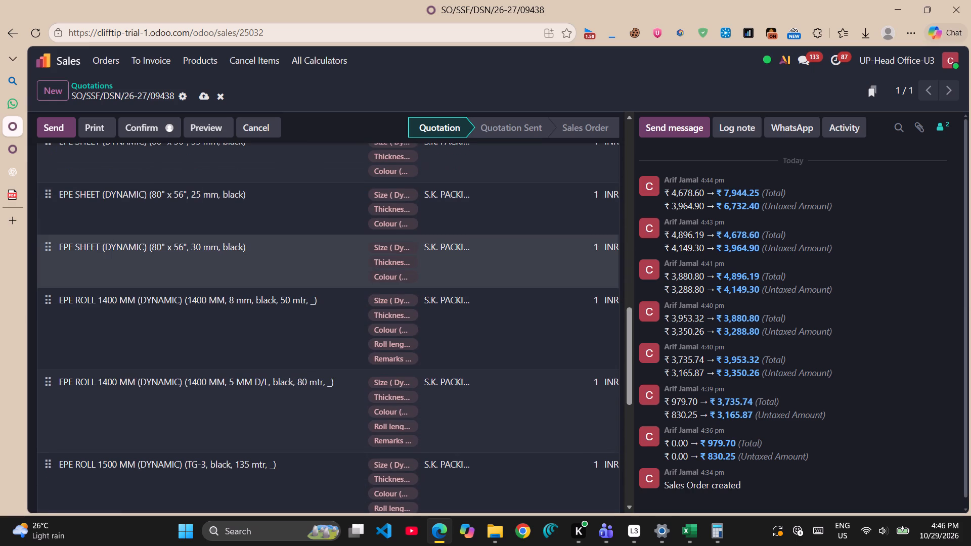
scroll(187, 272, down, 1)
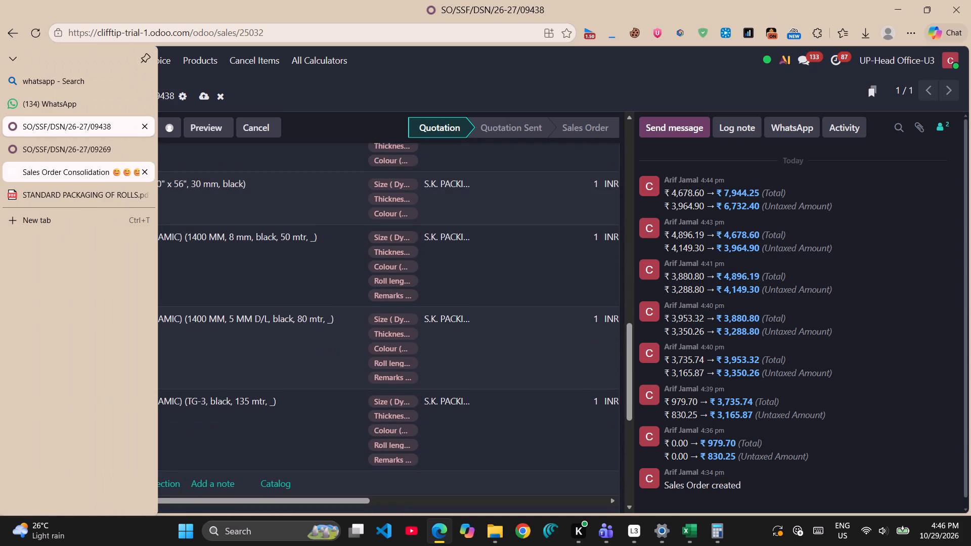
click(11, 166)
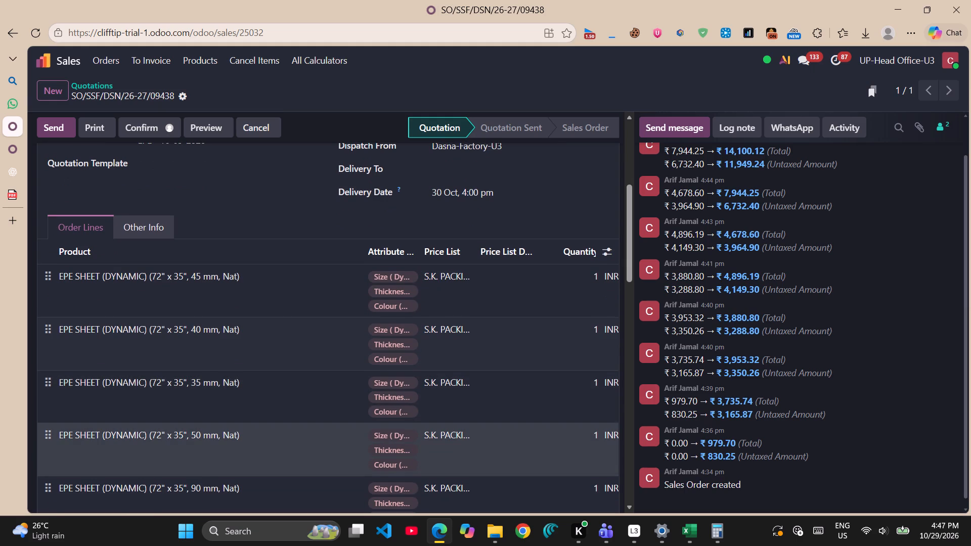
scroll(279, 480, down, 1)
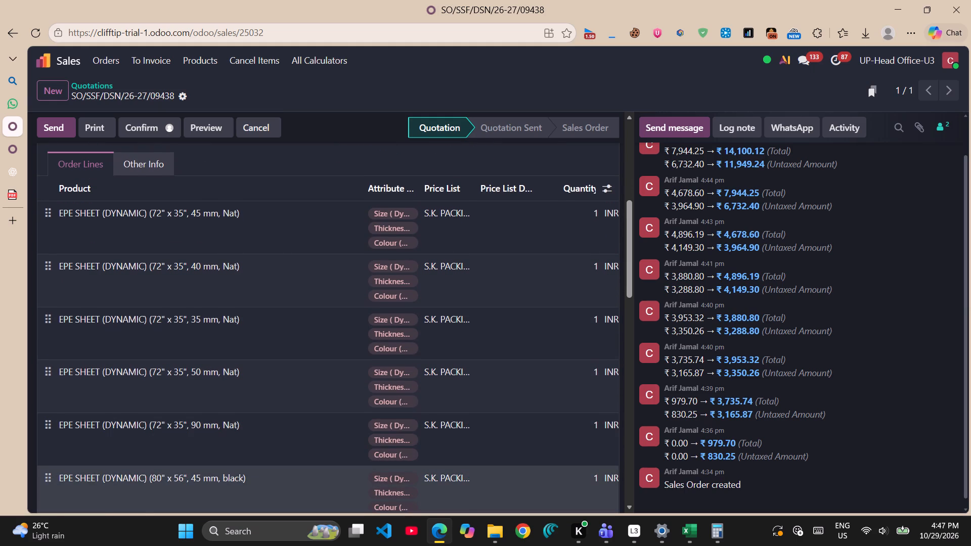
scroll(280, 480, down, 2)
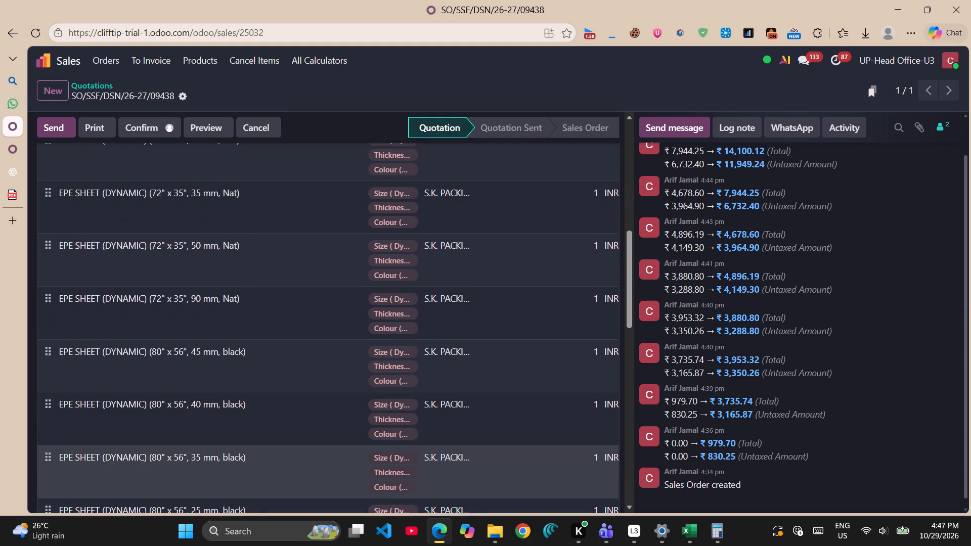
scroll(281, 473, down, 2)
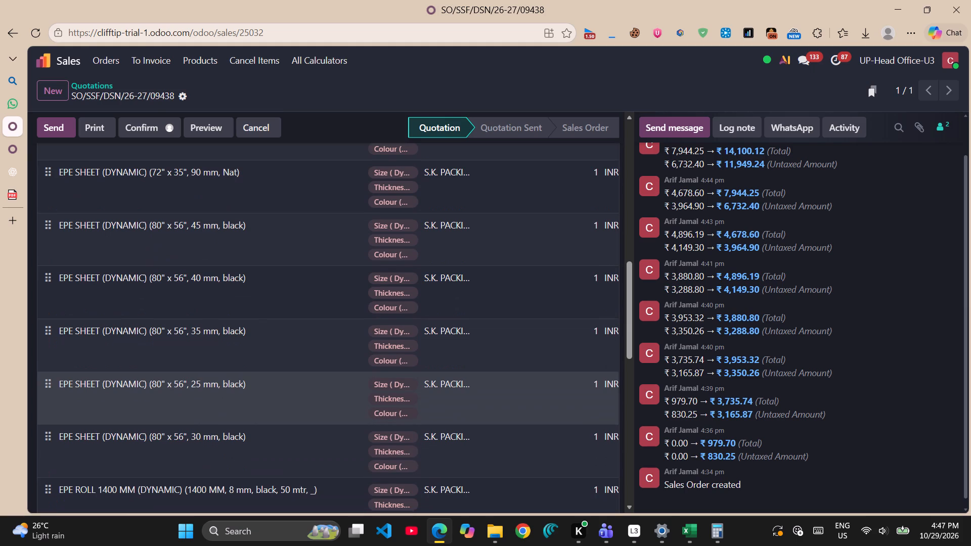
scroll(282, 488, down, 1)
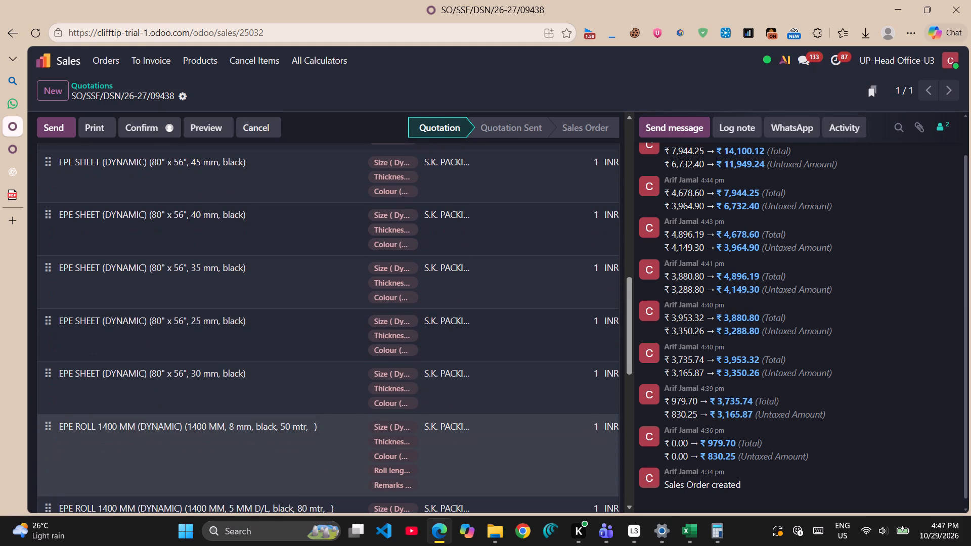
scroll(282, 483, down, 3)
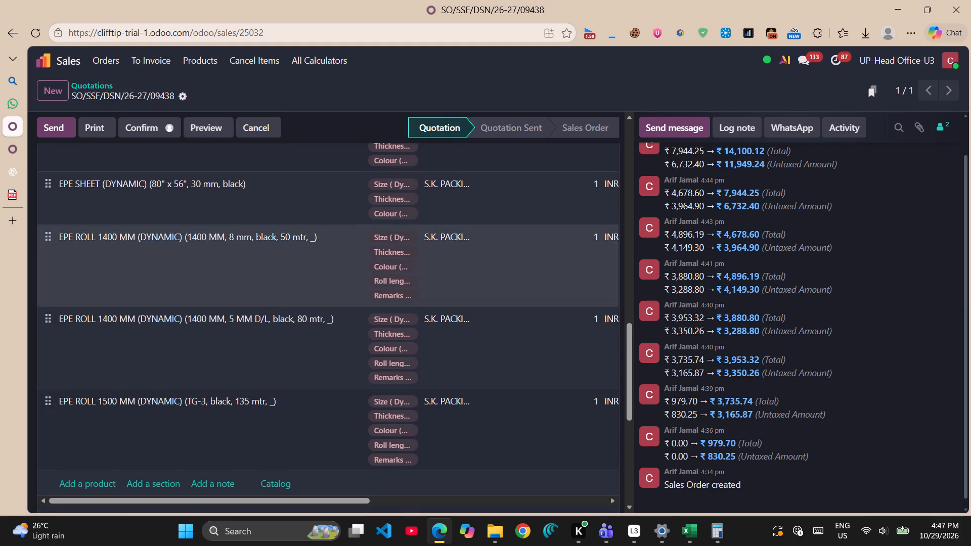
scroll(361, 354, up, 10)
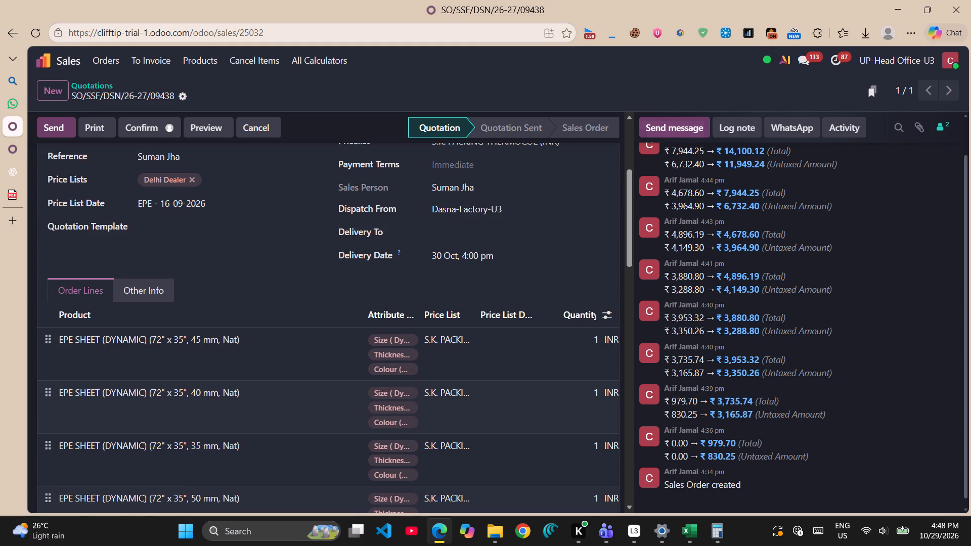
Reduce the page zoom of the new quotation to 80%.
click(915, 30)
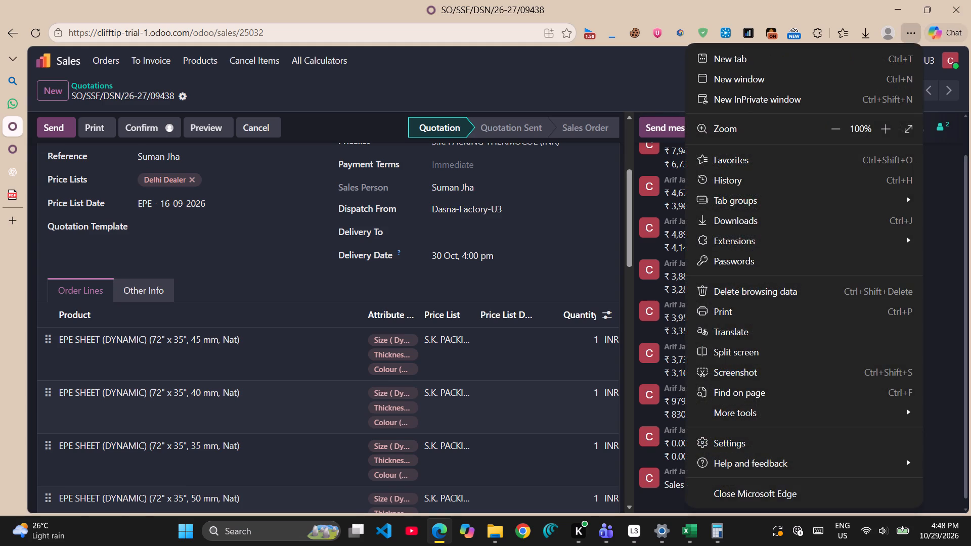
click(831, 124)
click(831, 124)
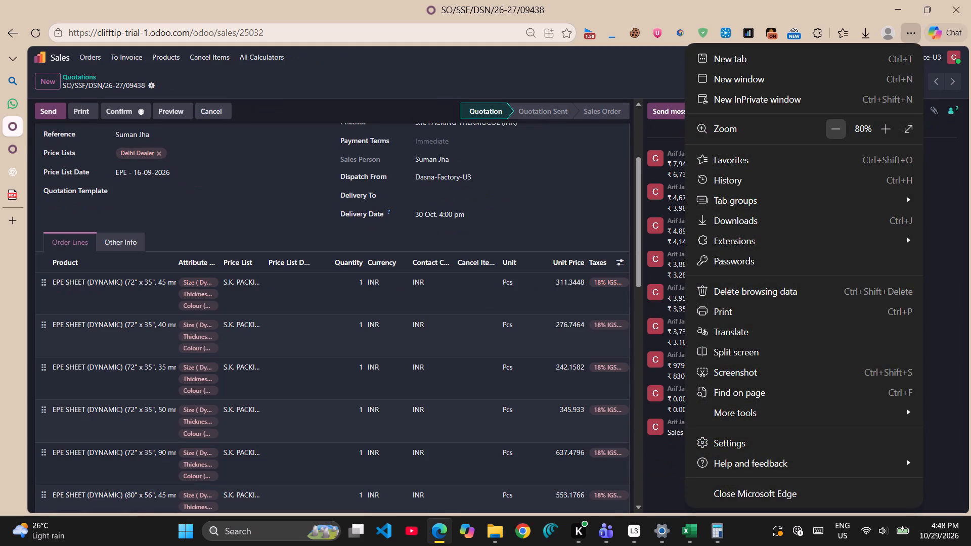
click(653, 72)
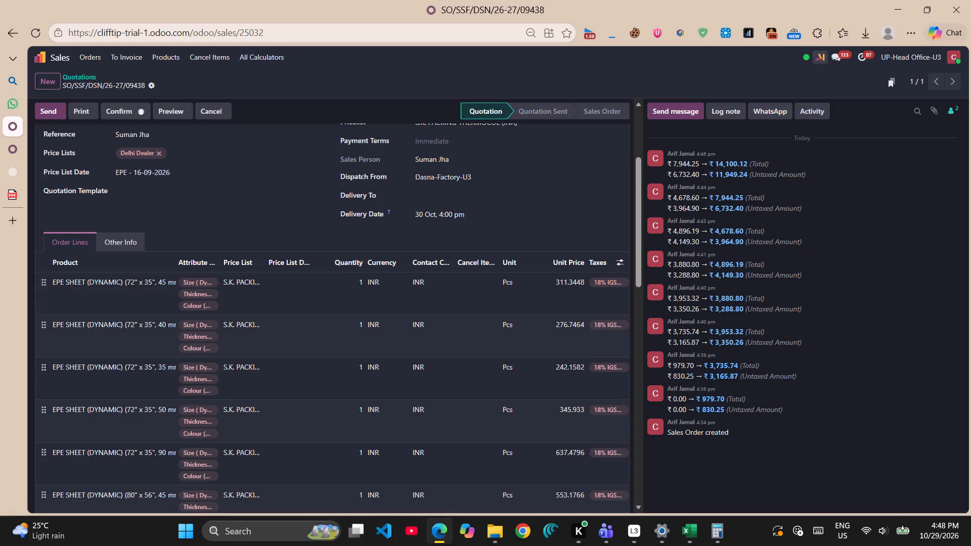
click(904, 38)
double_click(885, 122)
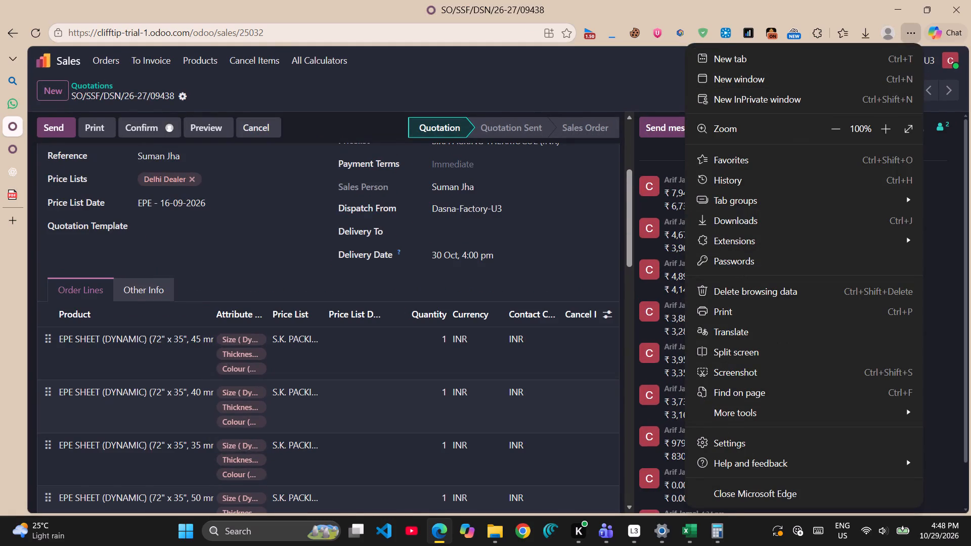
click(889, 129)
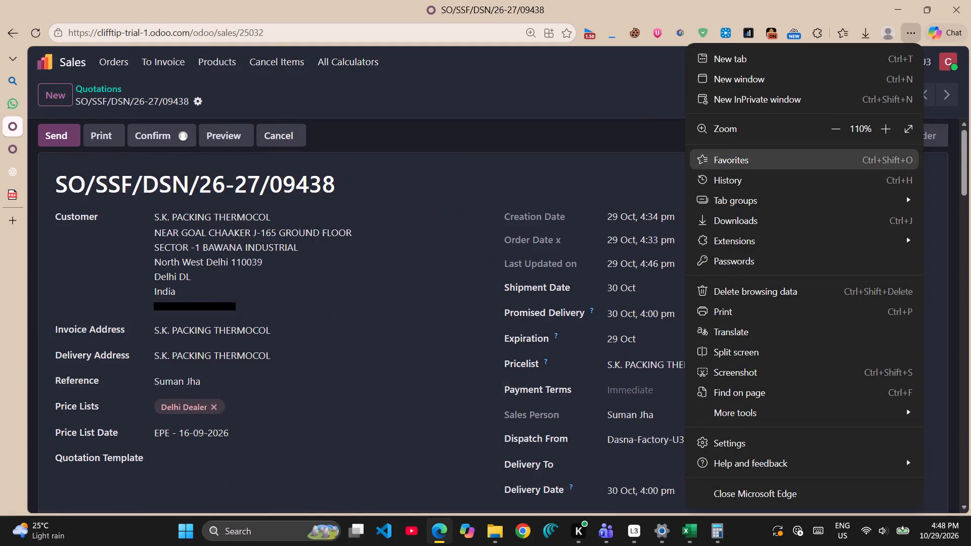
click(347, 291)
scroll(347, 291, down, 7)
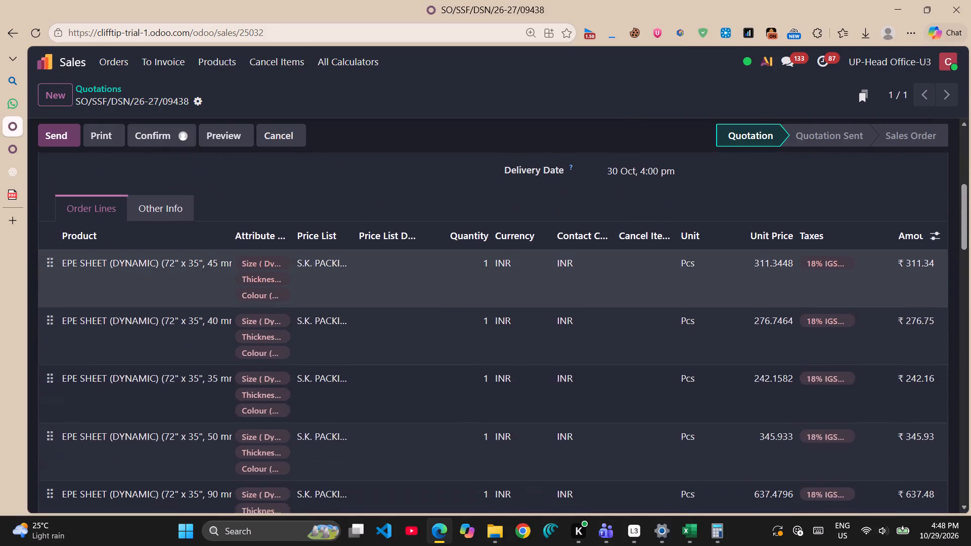
scroll(347, 291, left, 1)
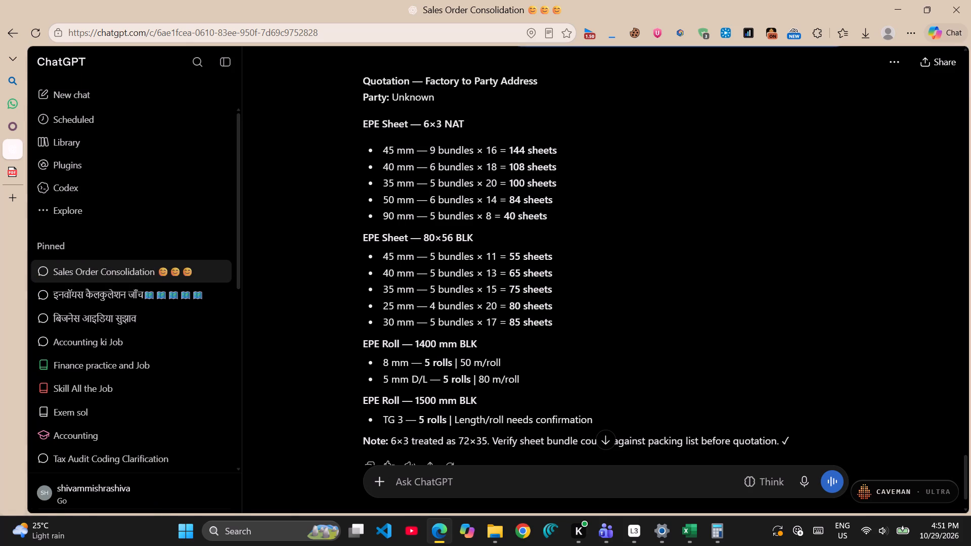
click(21, 125)
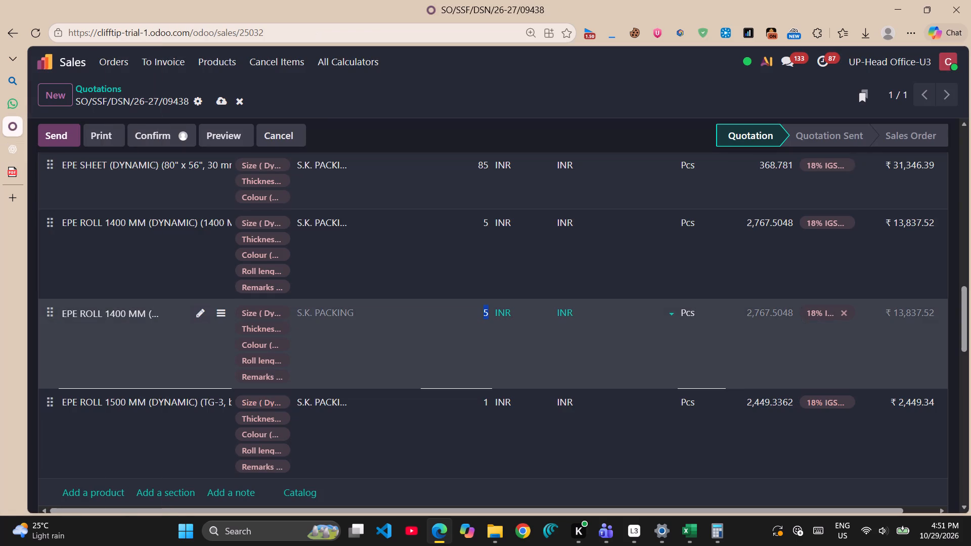
click(484, 400)
key(5)
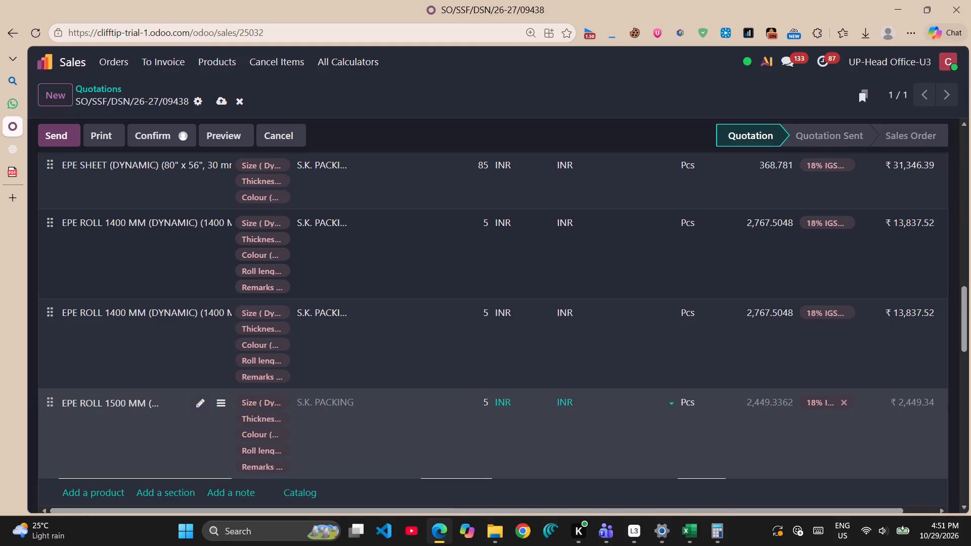
click(705, 456)
Widen the Product column of the order lines to show each sheet's full size, thickness and colour description.
scroll(402, 459, down, 2)
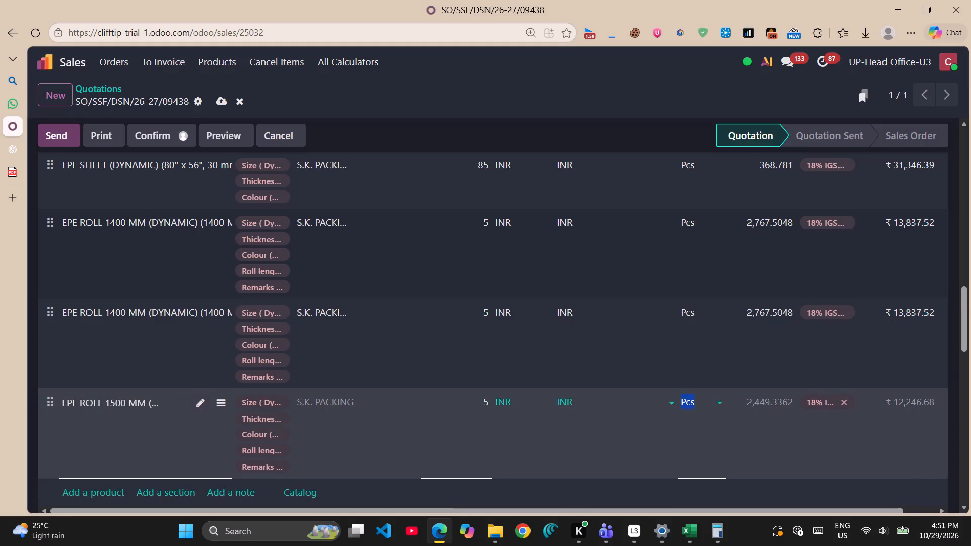
scroll(322, 354, up, 16)
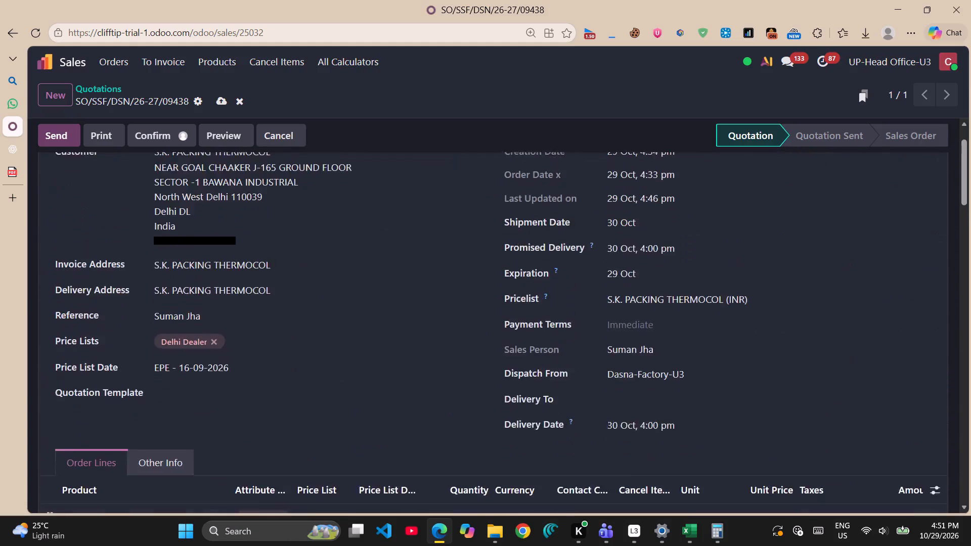
scroll(322, 354, down, 4)
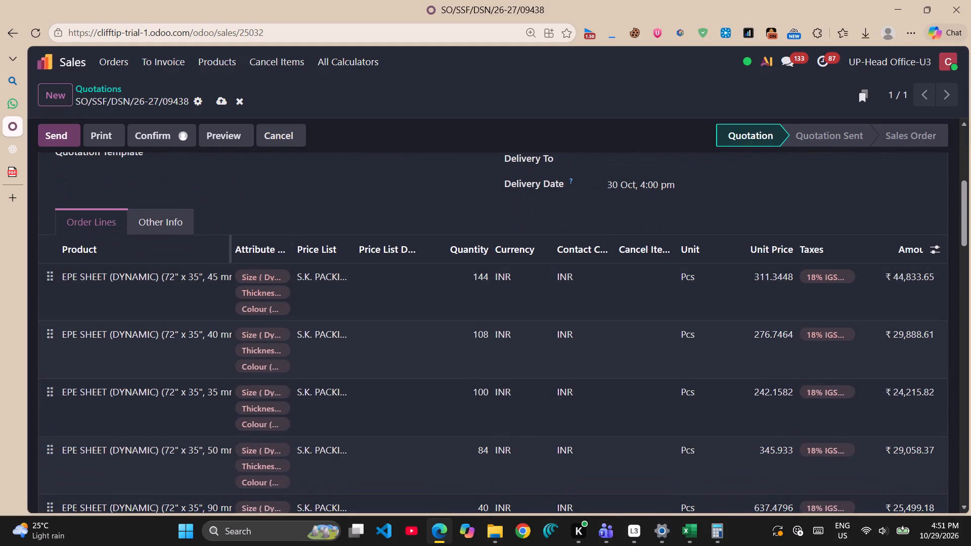
drag(230, 246, 291, 256)
drag(296, 257, 307, 259)
click(311, 259)
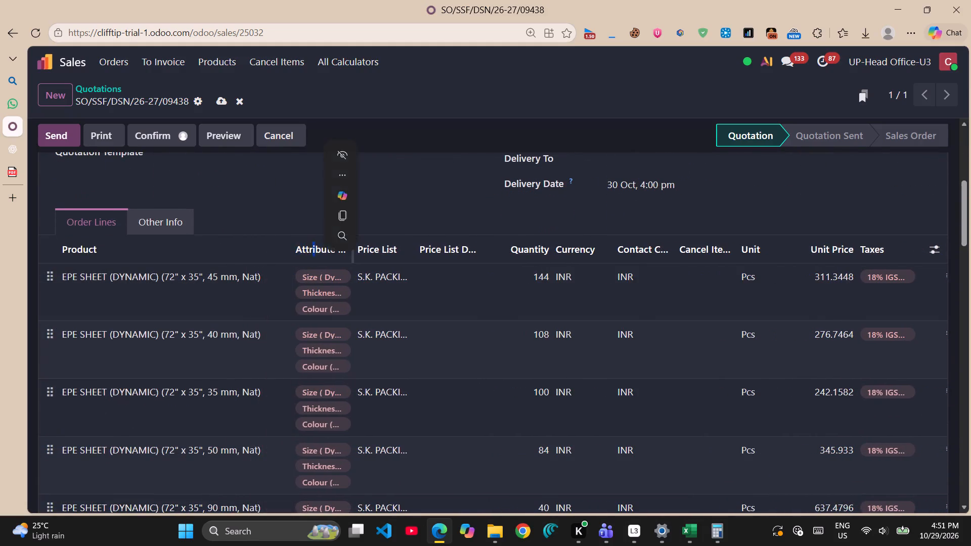
click(276, 209)
scroll(276, 209, down, 2)
scroll(276, 209, up, 1)
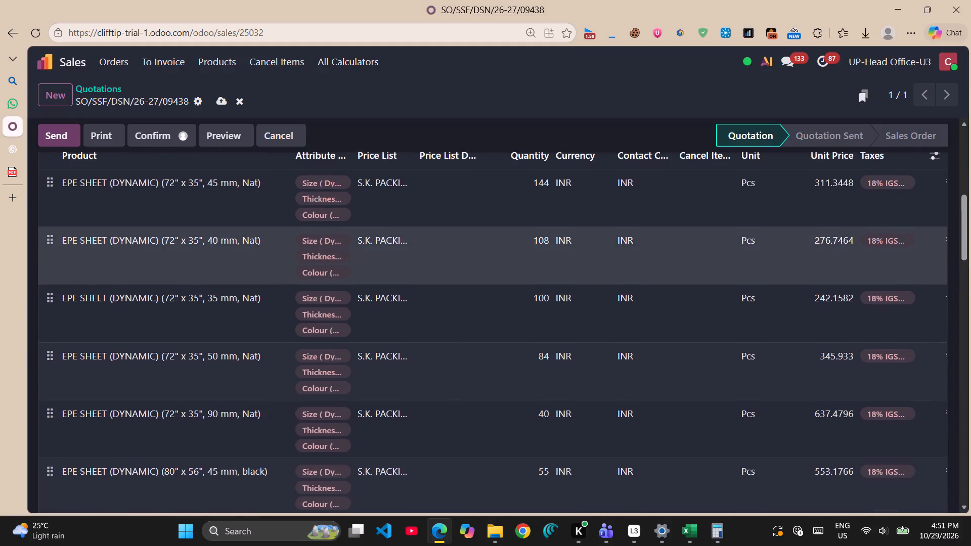
click(267, 216)
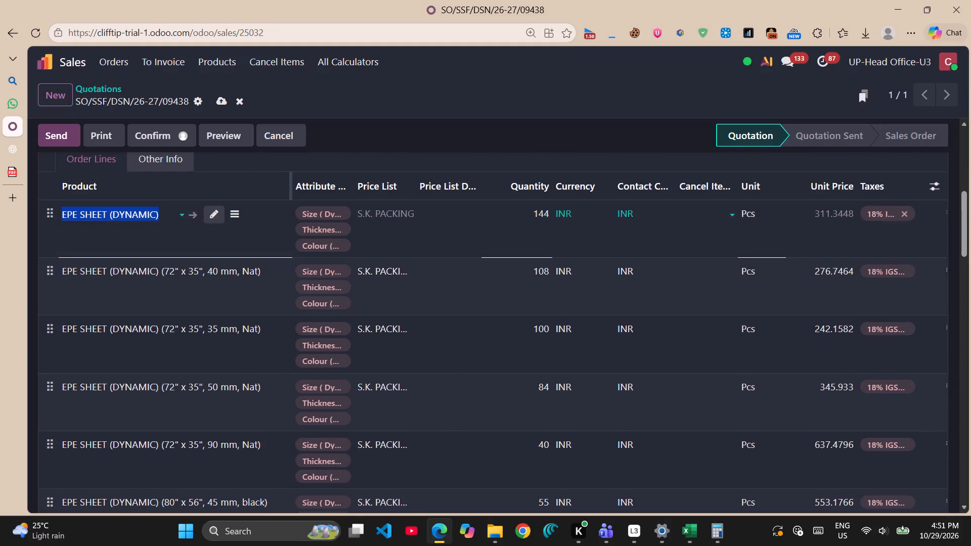
click(409, 163)
Save the S.K. PACKING THERMOCOL quotation with the entered quantities.
scroll(409, 163, up, 7)
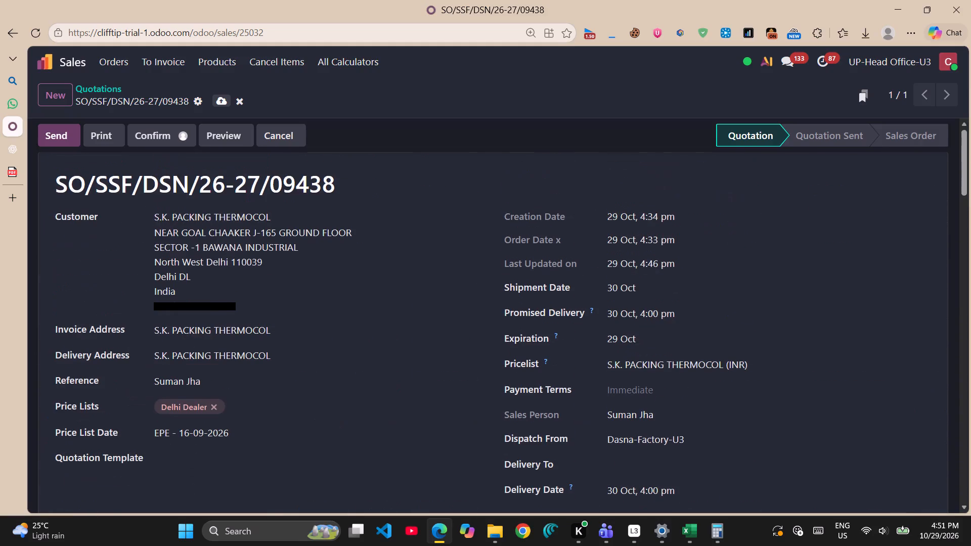
click(218, 97)
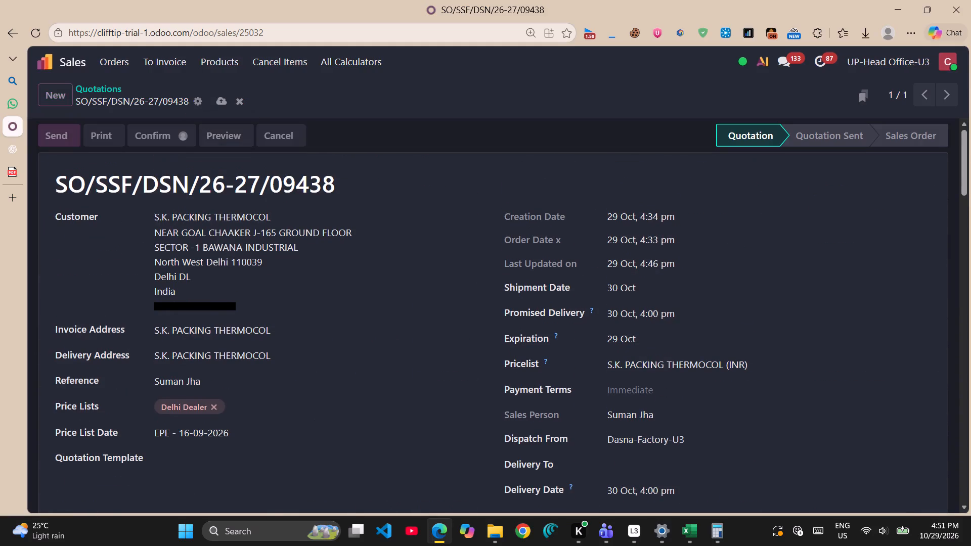
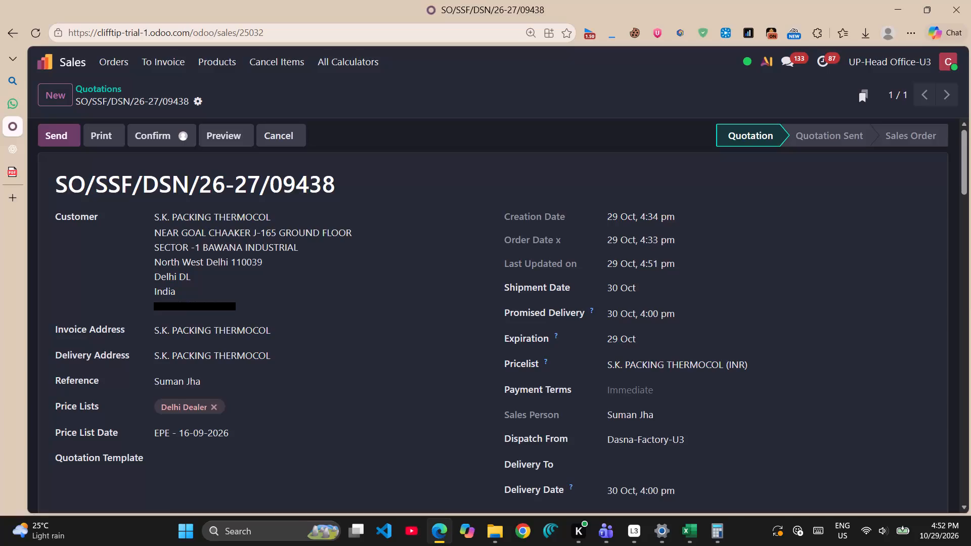
Reload the saved S.K. PACKING THERMOCOL quotation page to view its stored state.
click(630, 154)
click(632, 123)
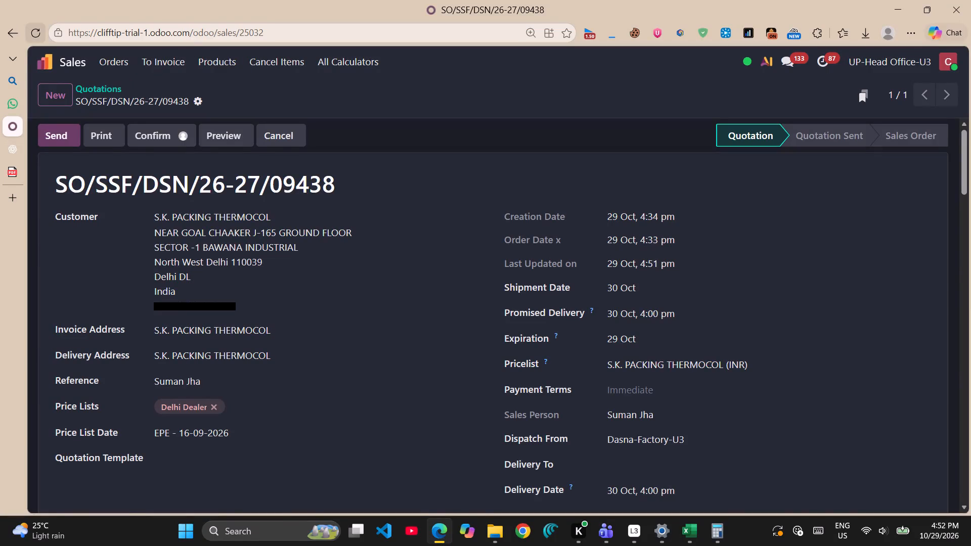
click(34, 31)
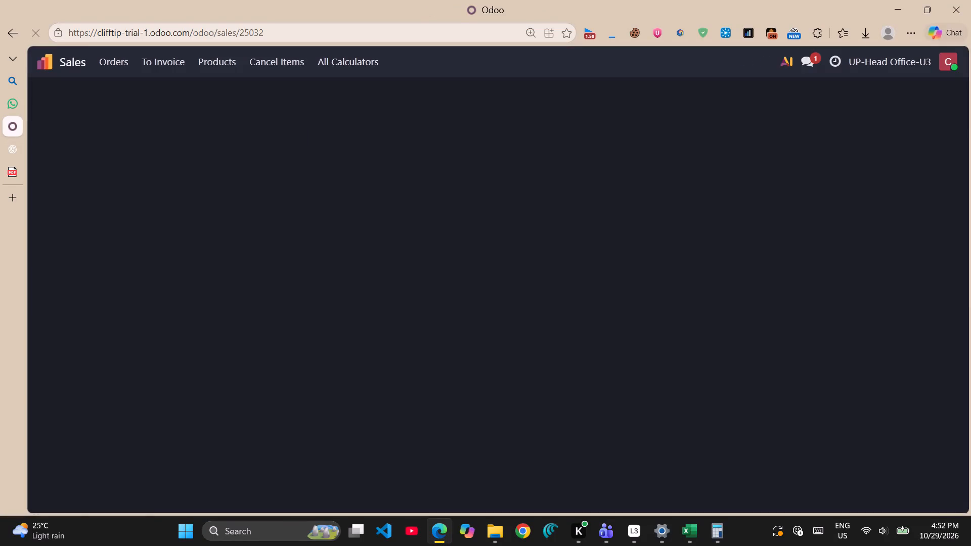